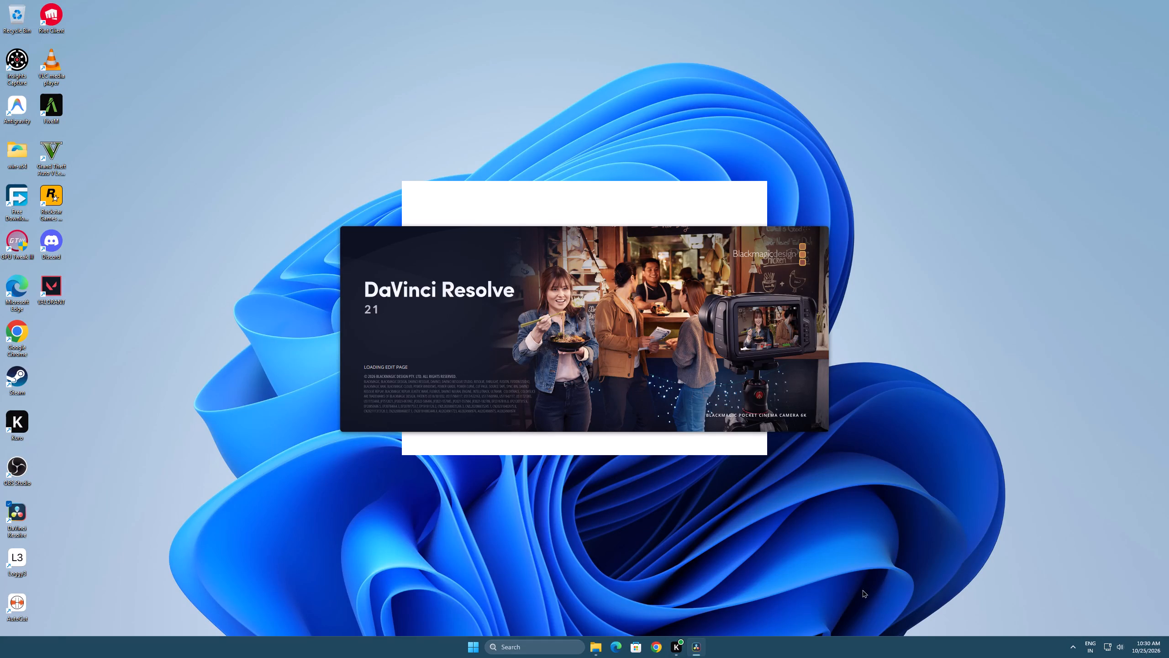
Open Chrome with the ZORO profile and go to YouTube.
left_click(660, 657)
left_click(624, 398)
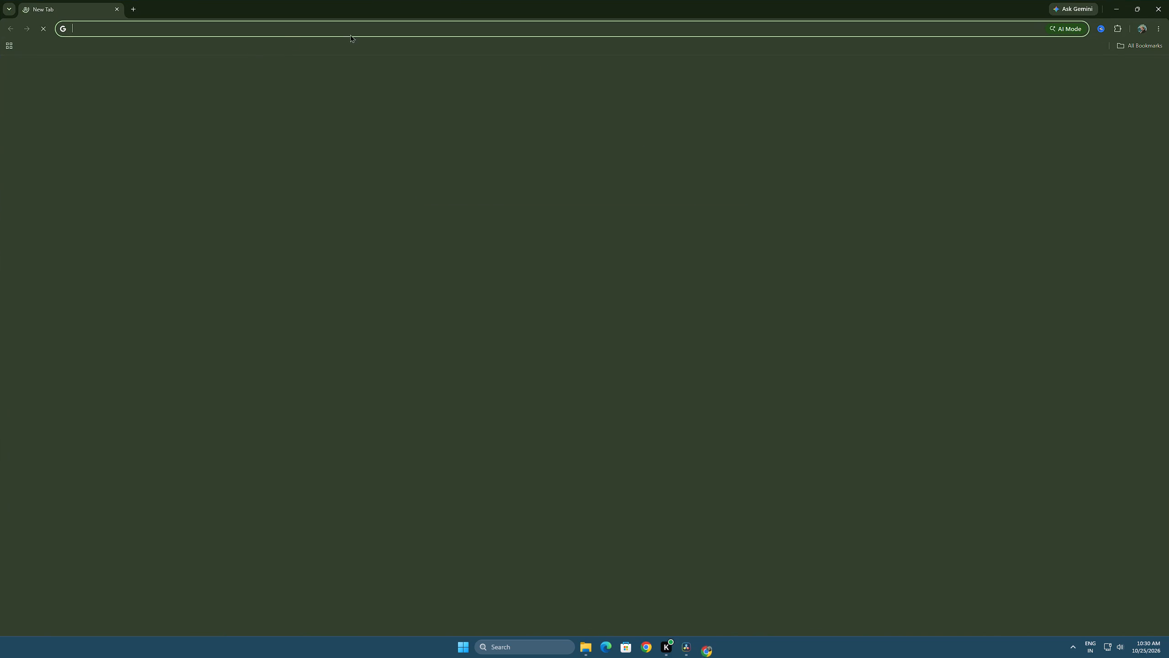
key("y")
key("Return")
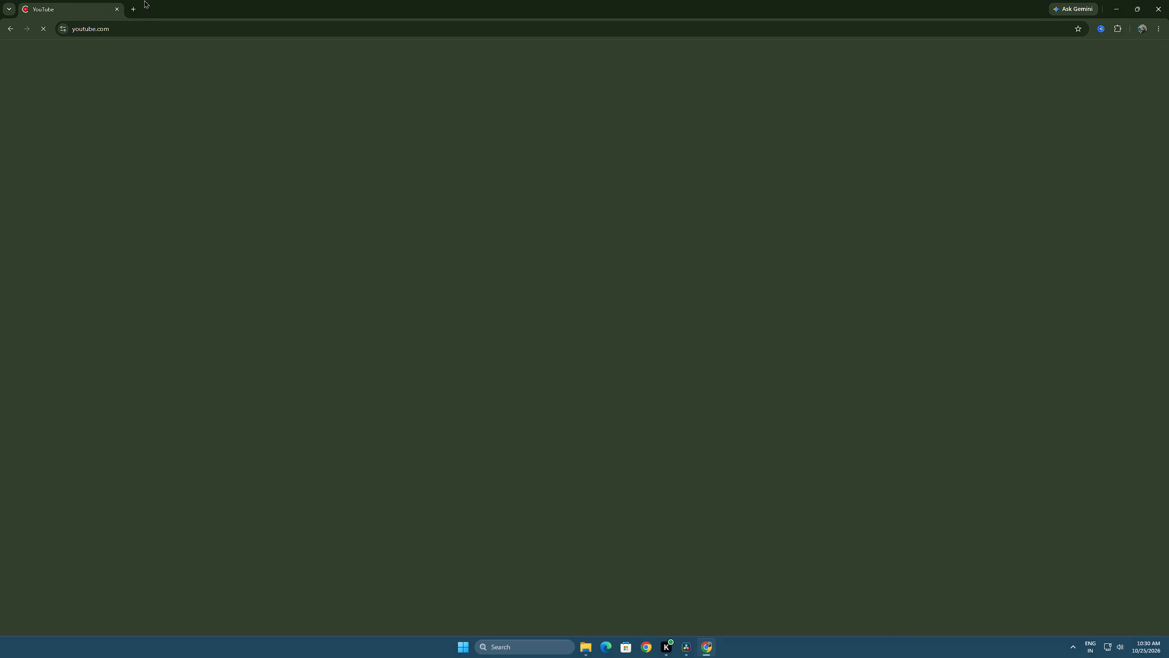
left_click(125, 7)
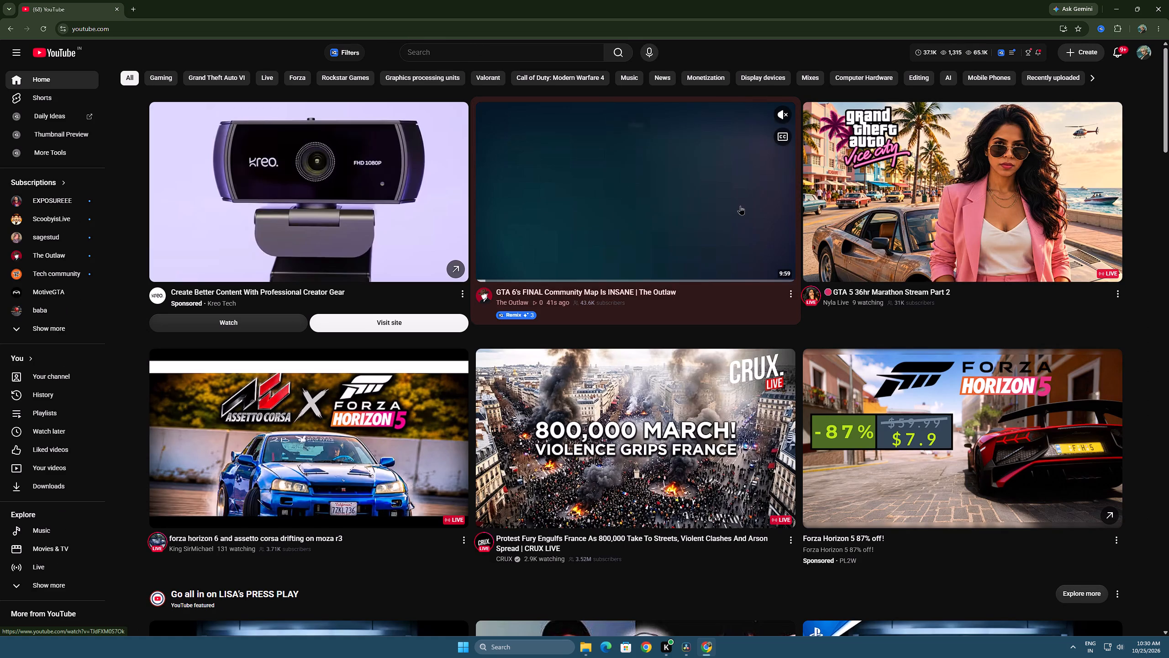
Open The Outlaw's video "GTA 6's FINAL Community Map Is INSANE" from the home feed and skip its ad.
left_click(784, 117)
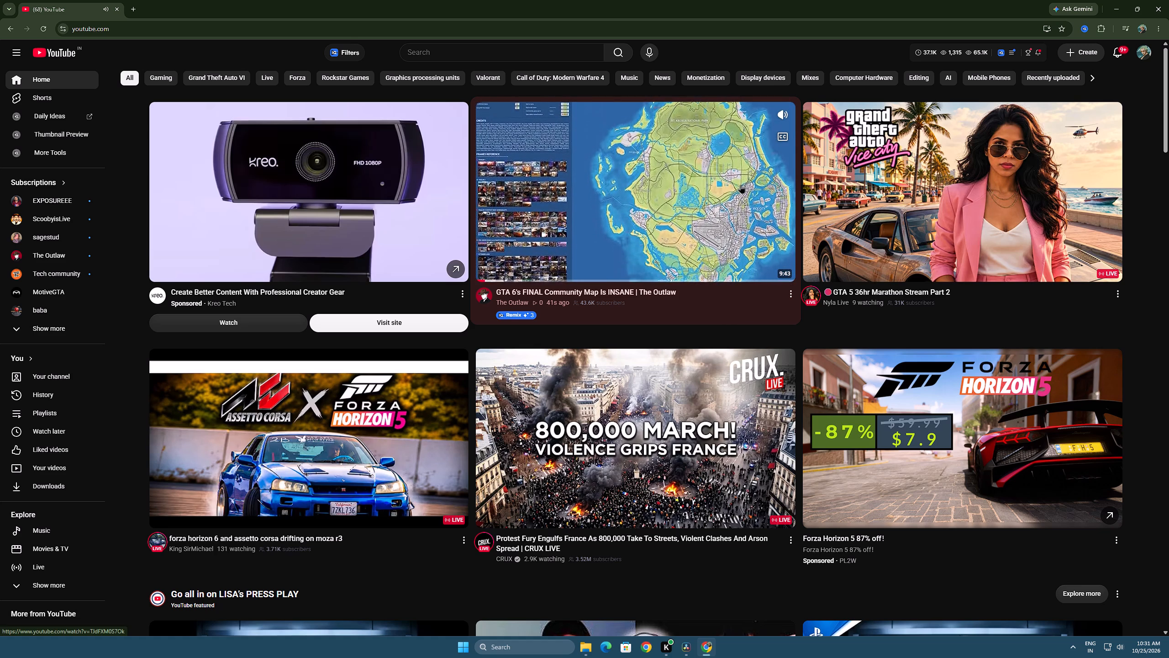
left_click(597, 275)
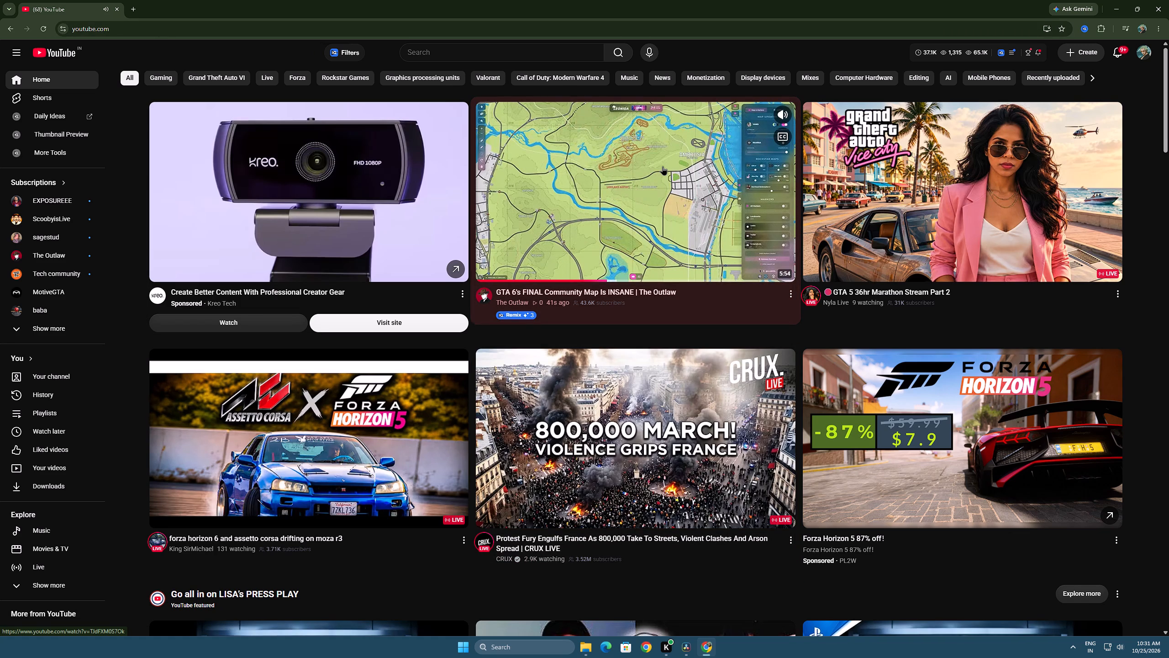
left_click(663, 166)
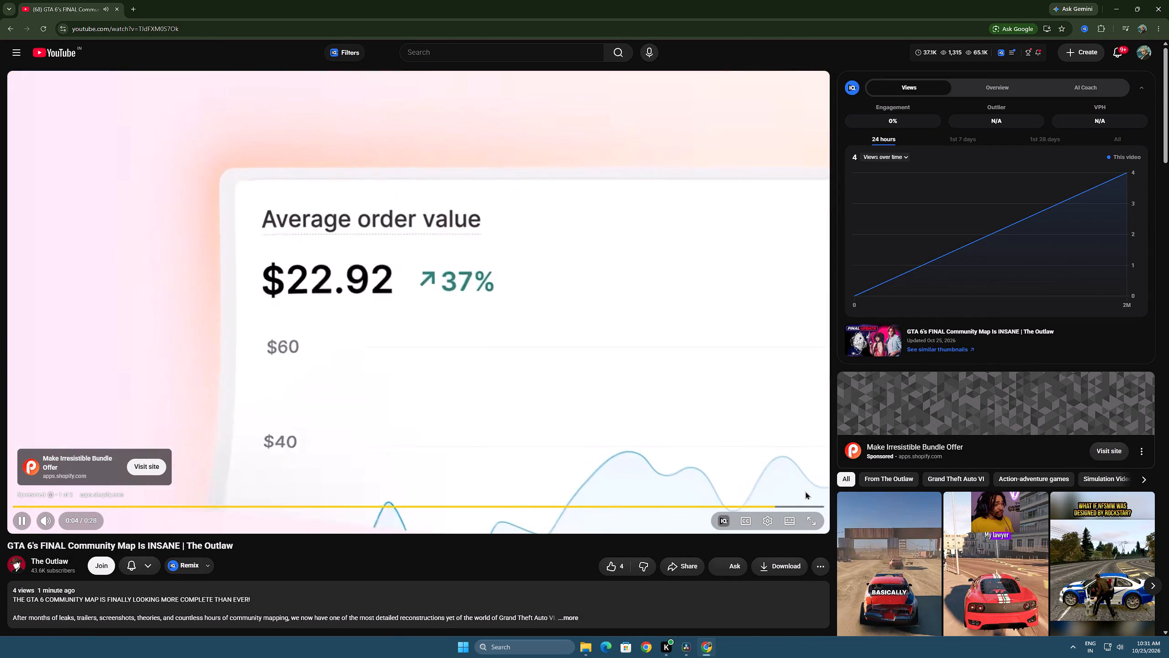
left_click(806, 493)
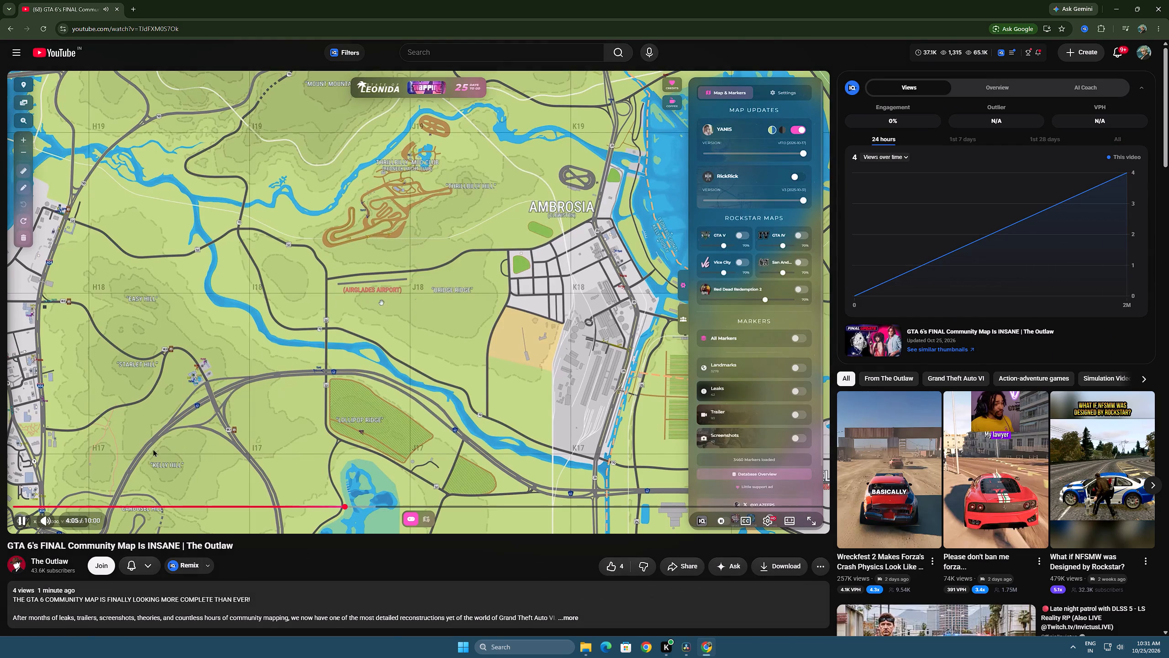
Copy the video's link and open YouTubeToTranscript.com through a "yt to transcript" search in a new tab.
left_click(188, 29)
key("ctrl+c")
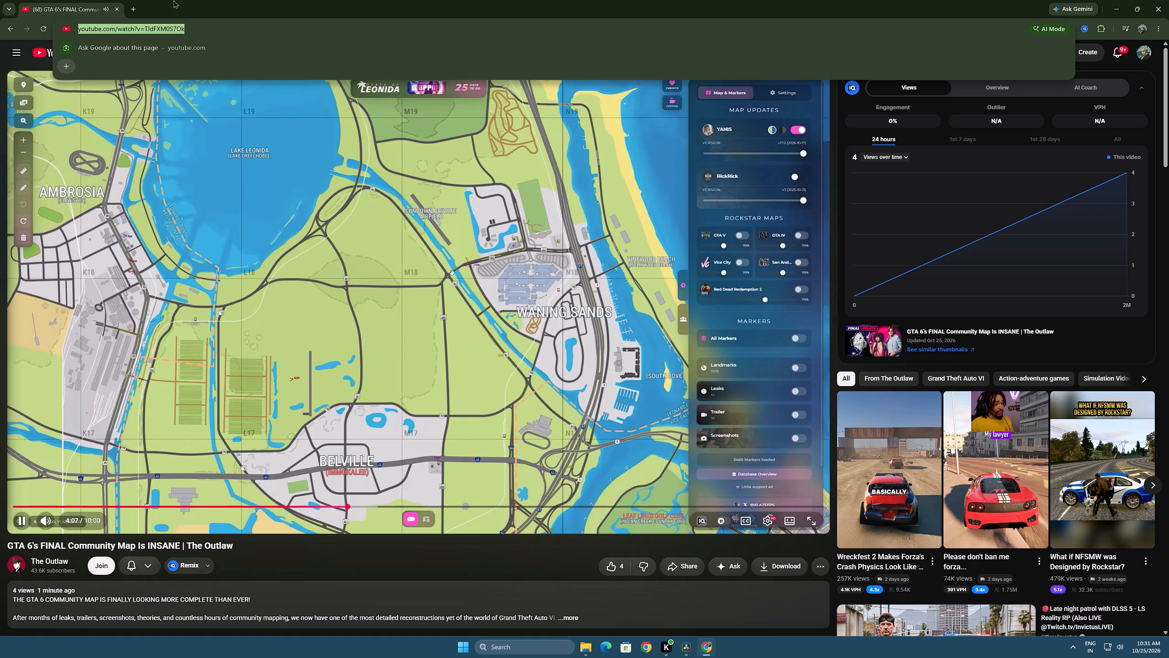
left_click(135, 3)
type("yt t")
key("Down")
key("Down")
key("Up")
key("Return")
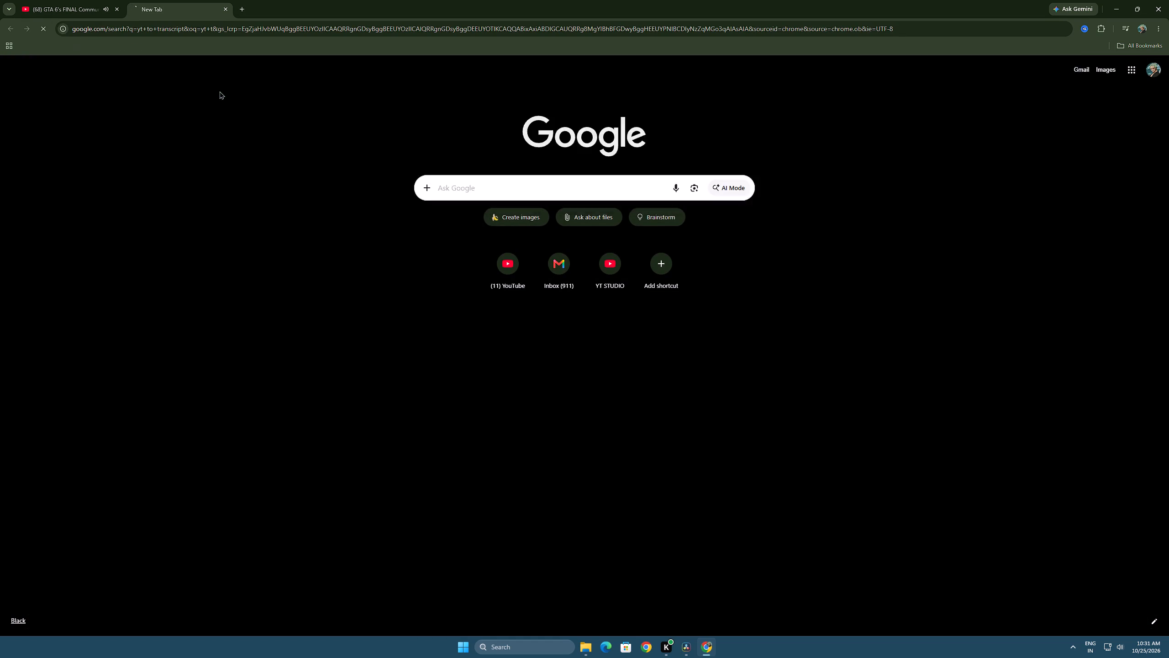
left_click(293, 142)
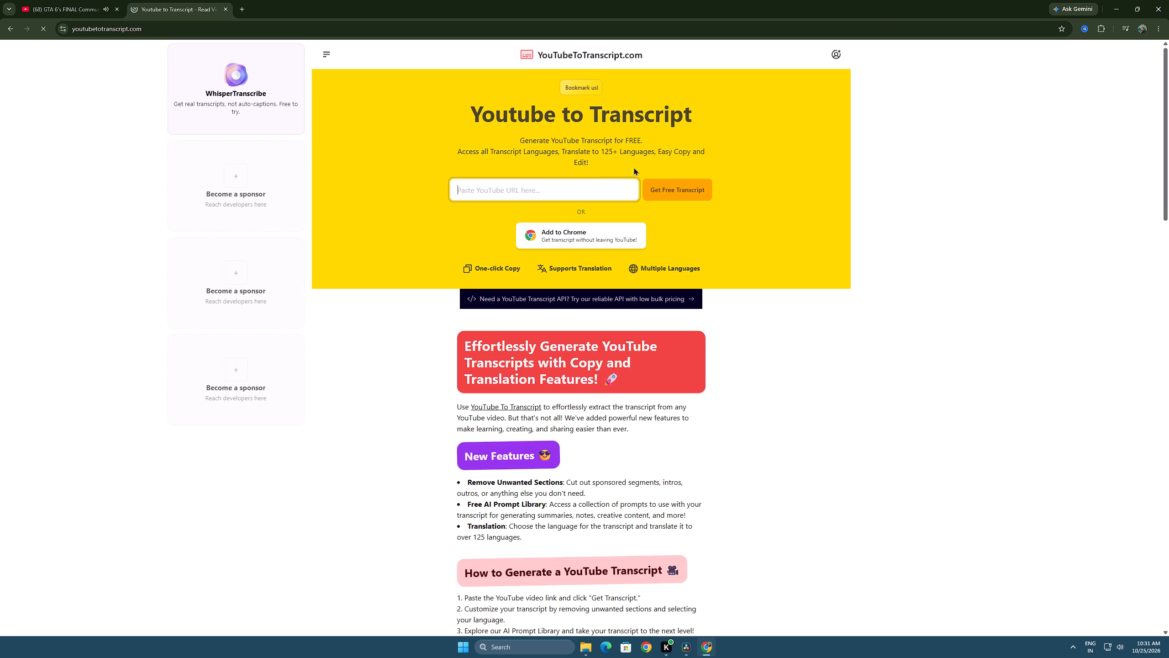
Generate the video's transcript from the copied link and copy the full transcript text.
left_click(552, 198)
key("ctrl+v")
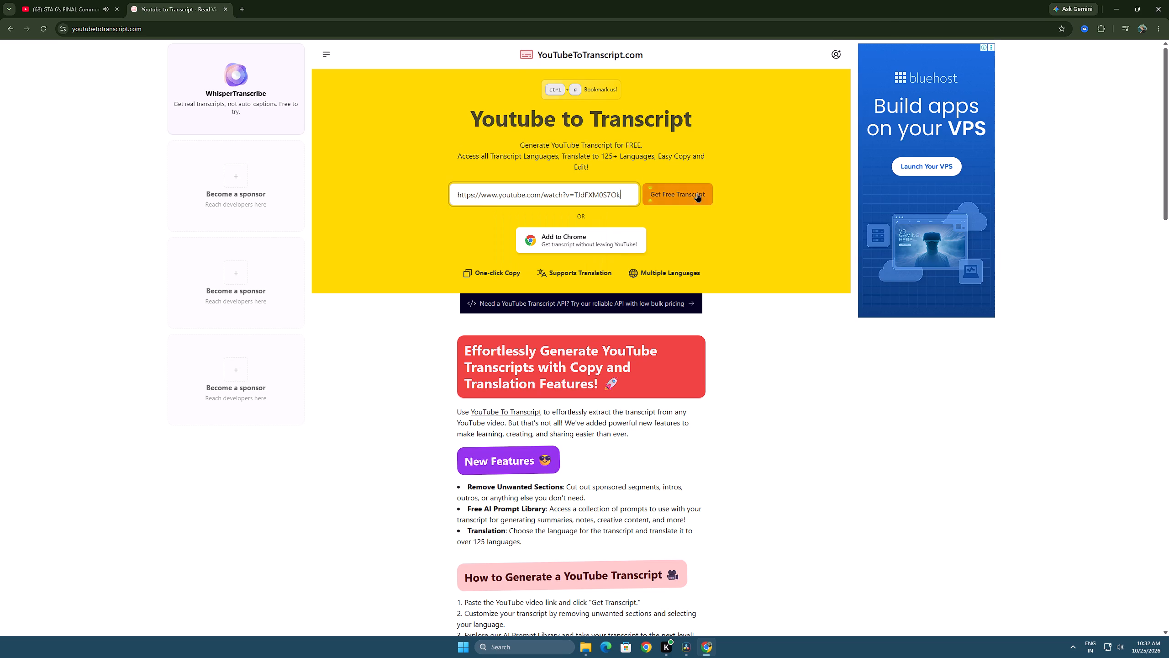
left_click(697, 193)
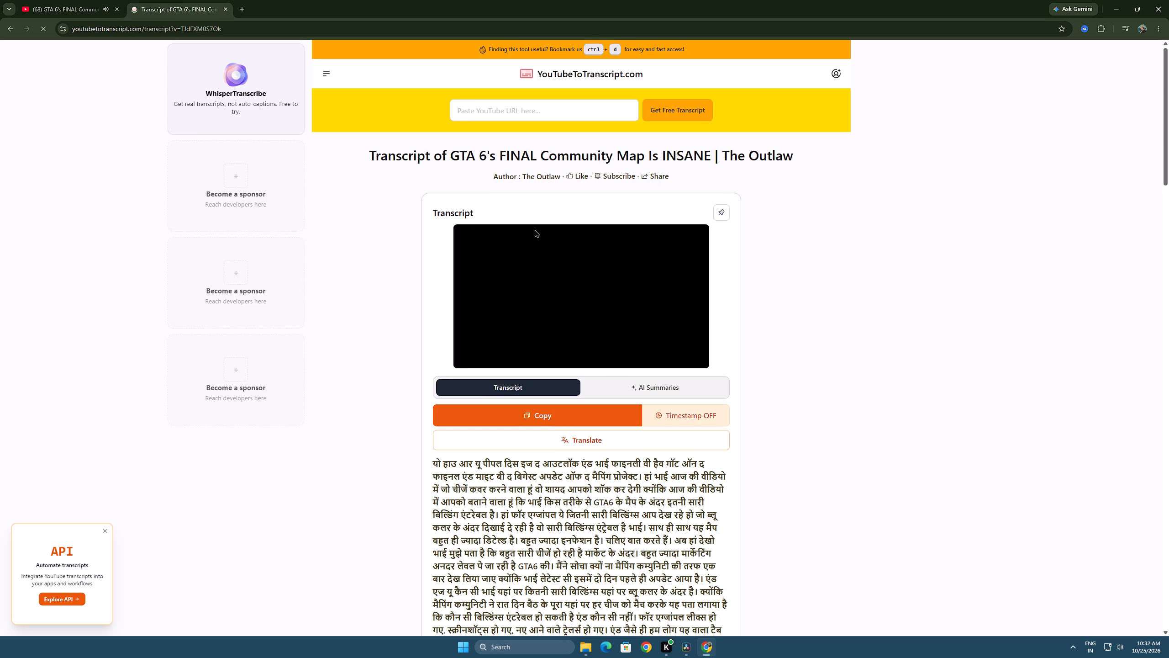
scroll(575, 304, "down", 8)
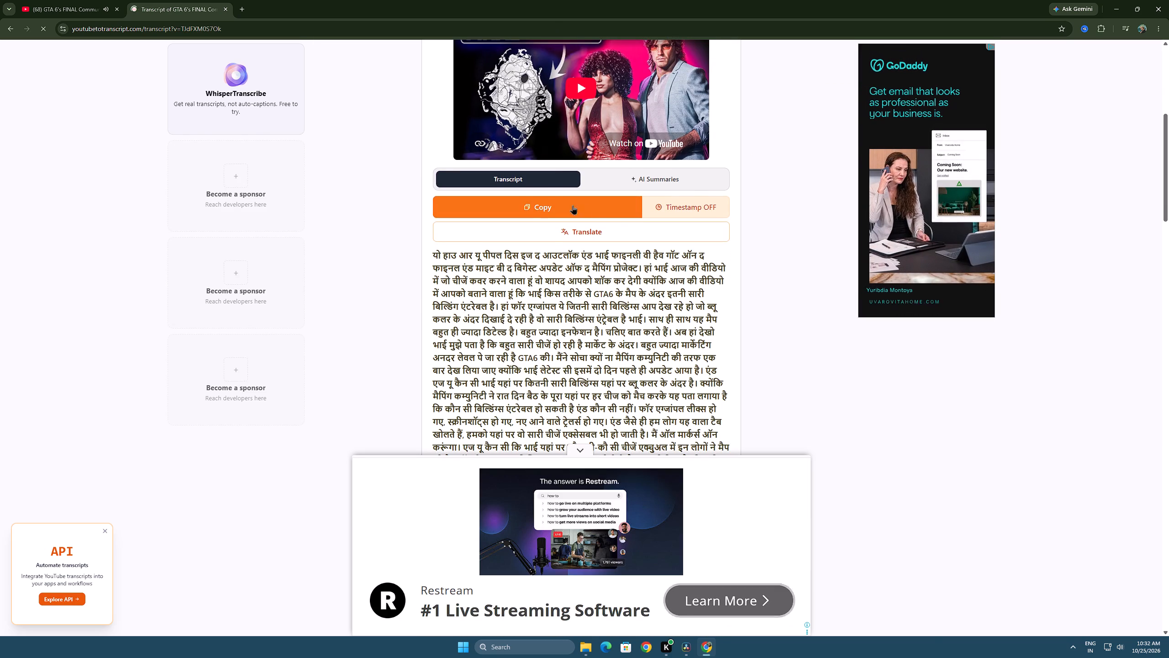
left_click(588, 210)
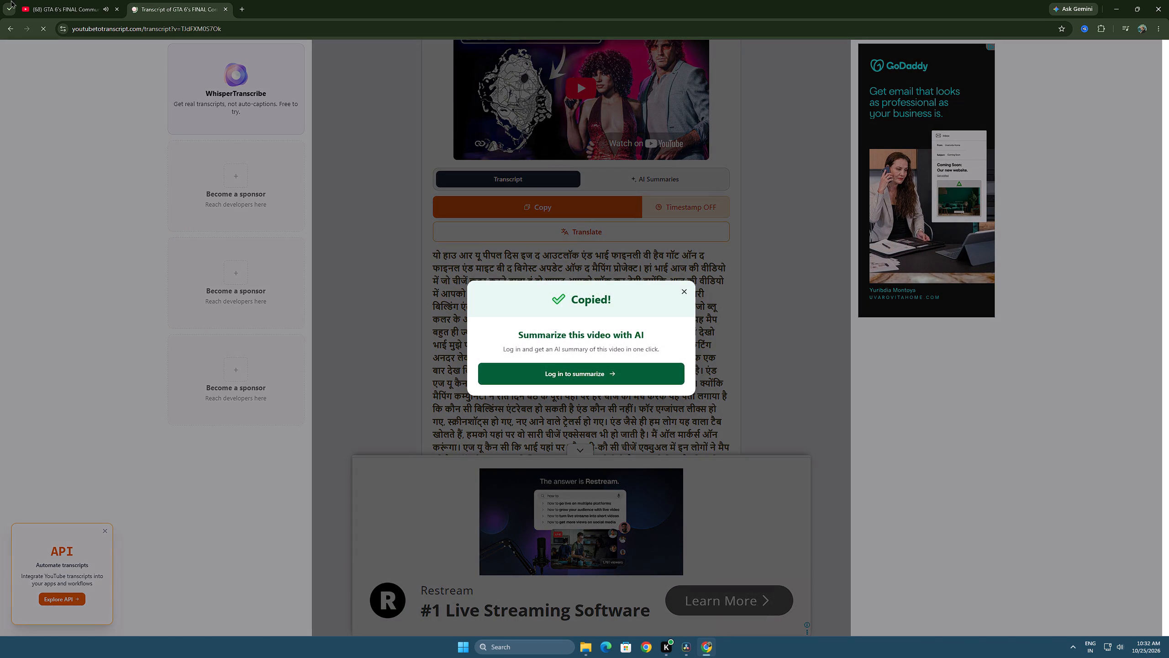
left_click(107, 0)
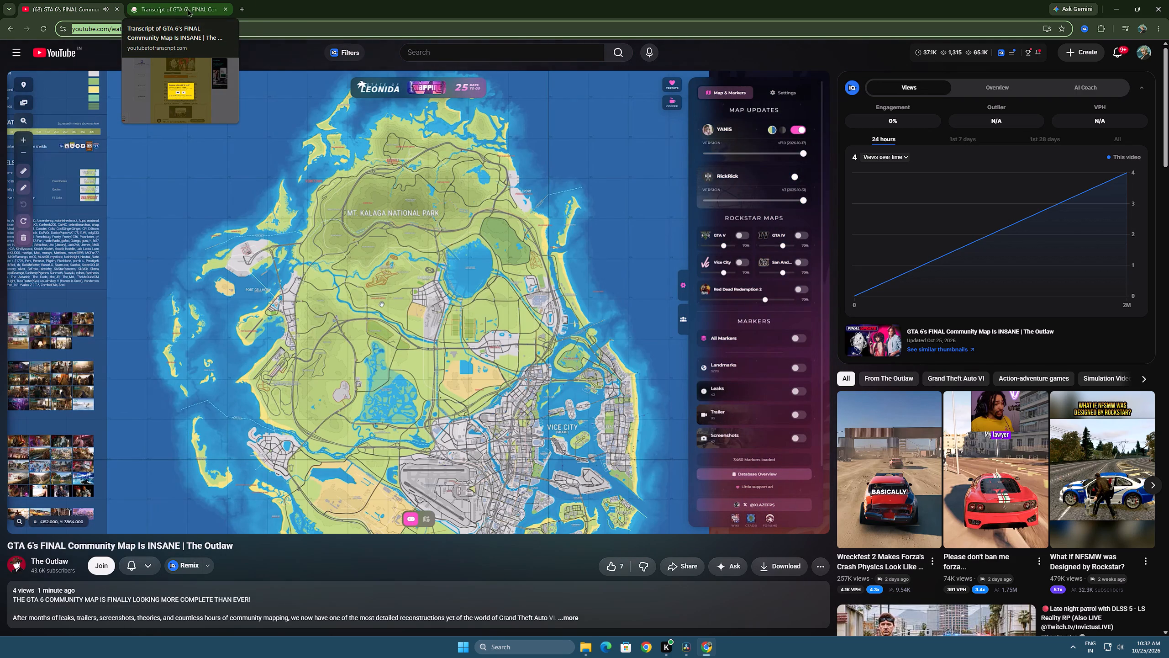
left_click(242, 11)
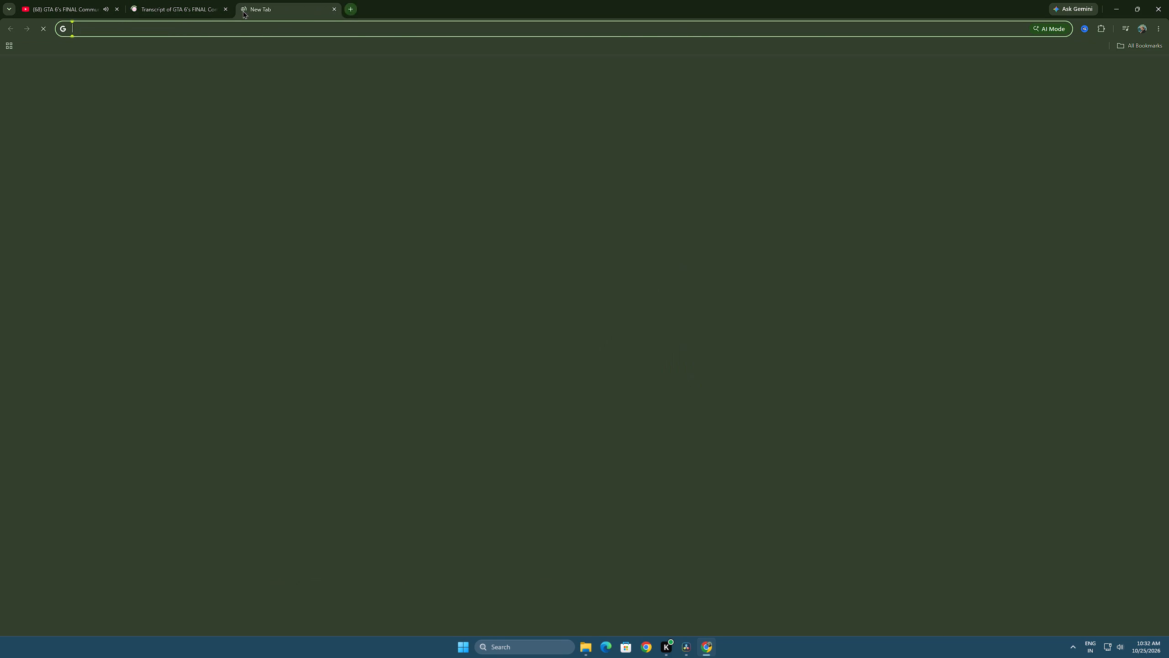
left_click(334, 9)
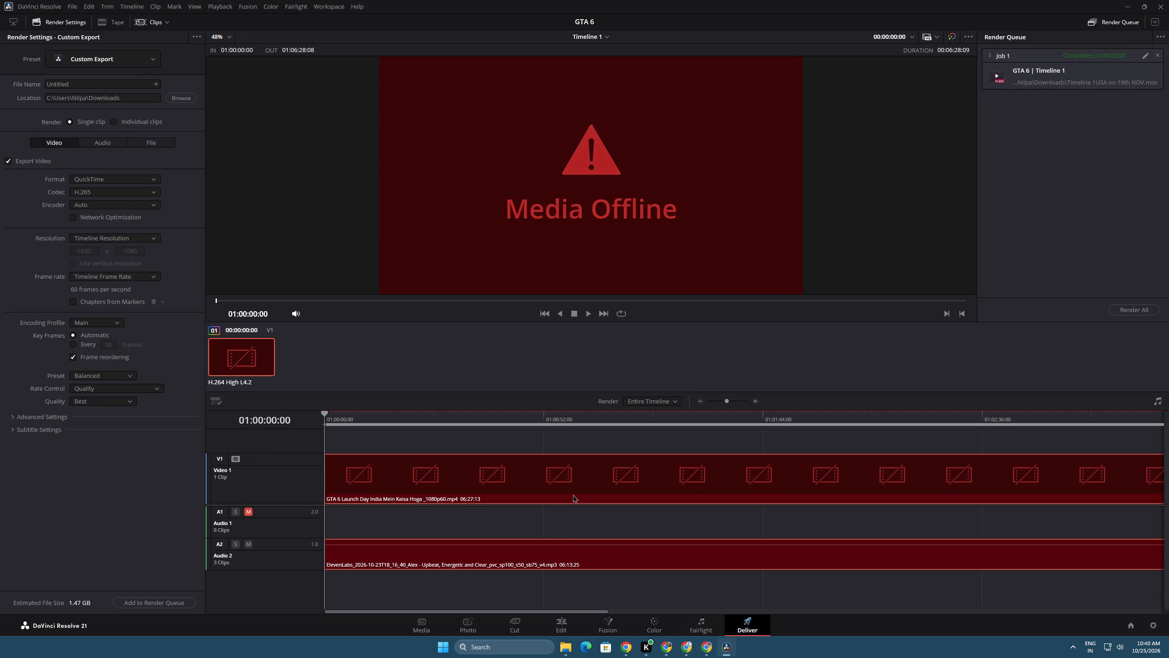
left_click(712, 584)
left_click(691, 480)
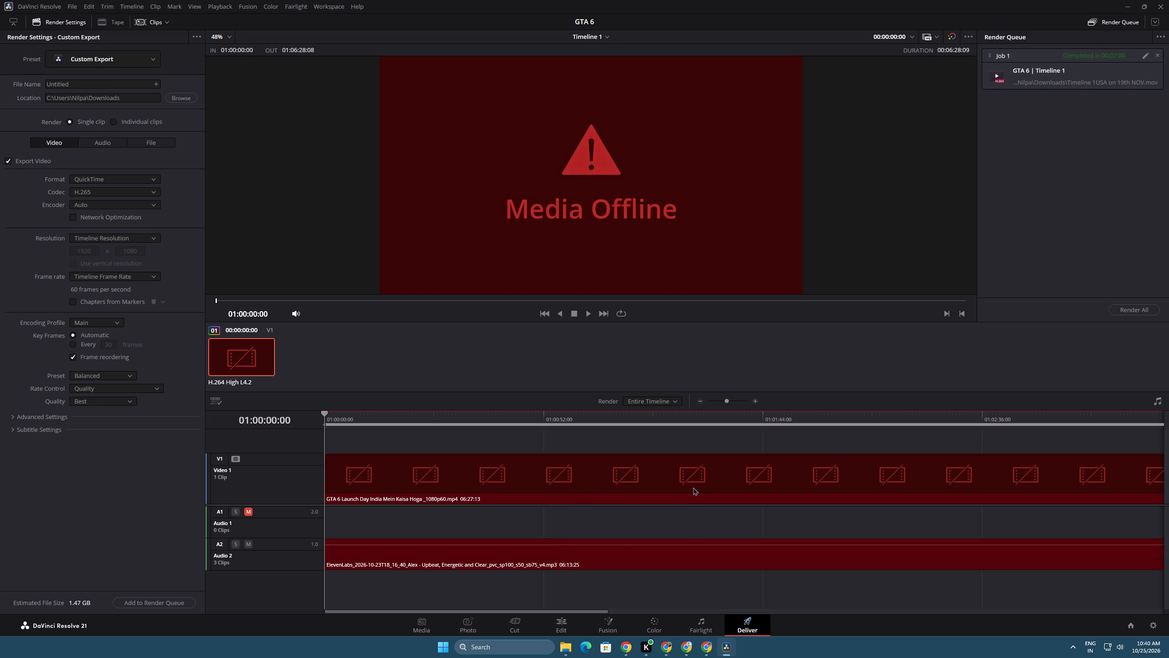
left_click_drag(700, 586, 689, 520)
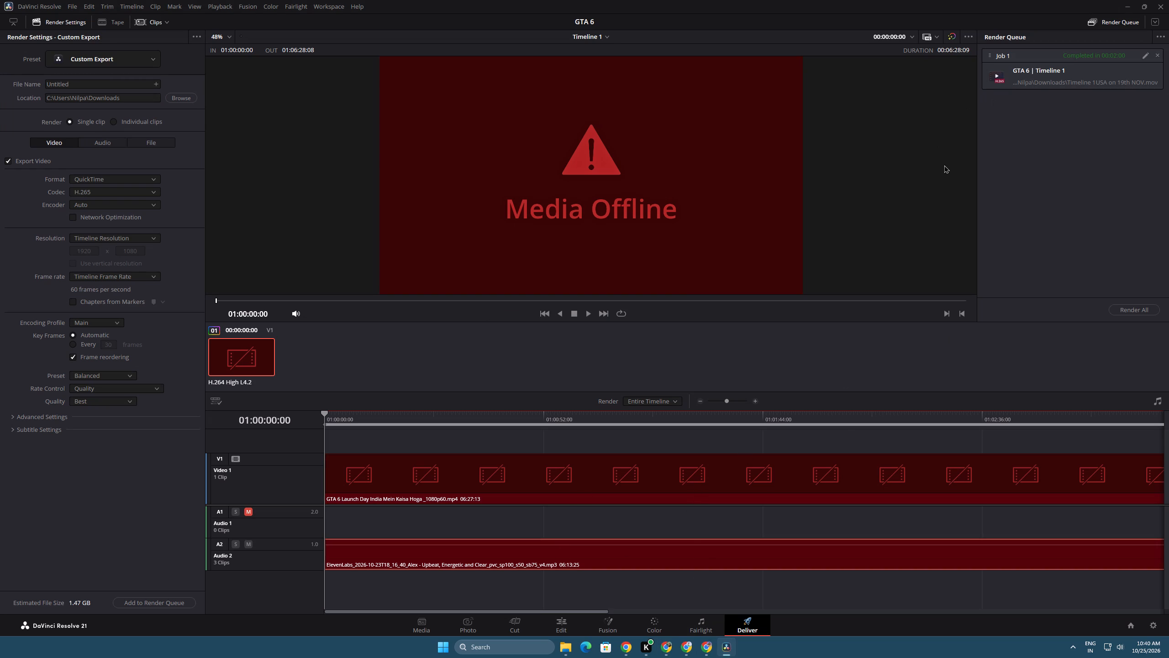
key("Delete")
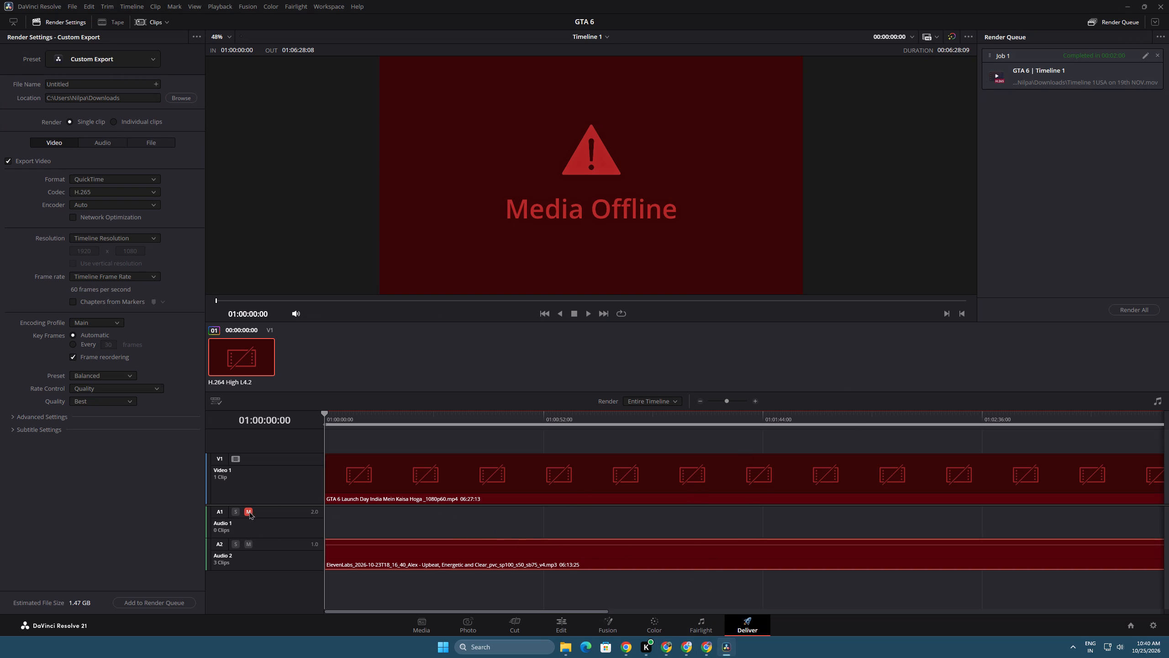
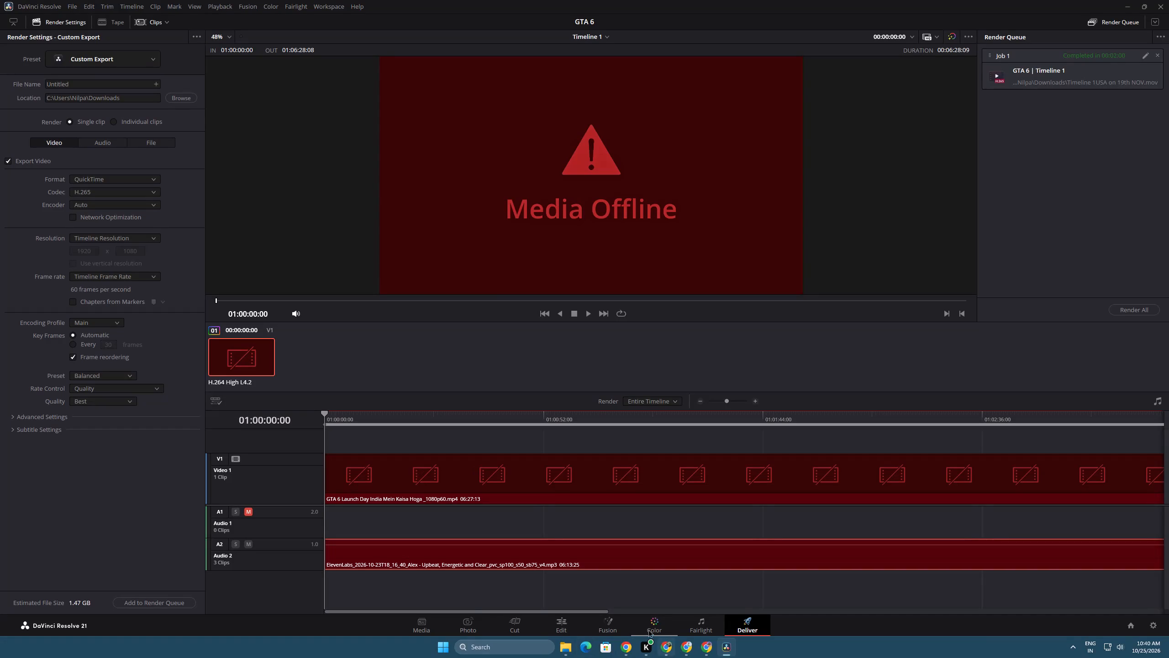
Go to the Edit page and select the offline GTA 6 video clip together with the long ElevenLabs audio clip on the timeline.
left_click(563, 627)
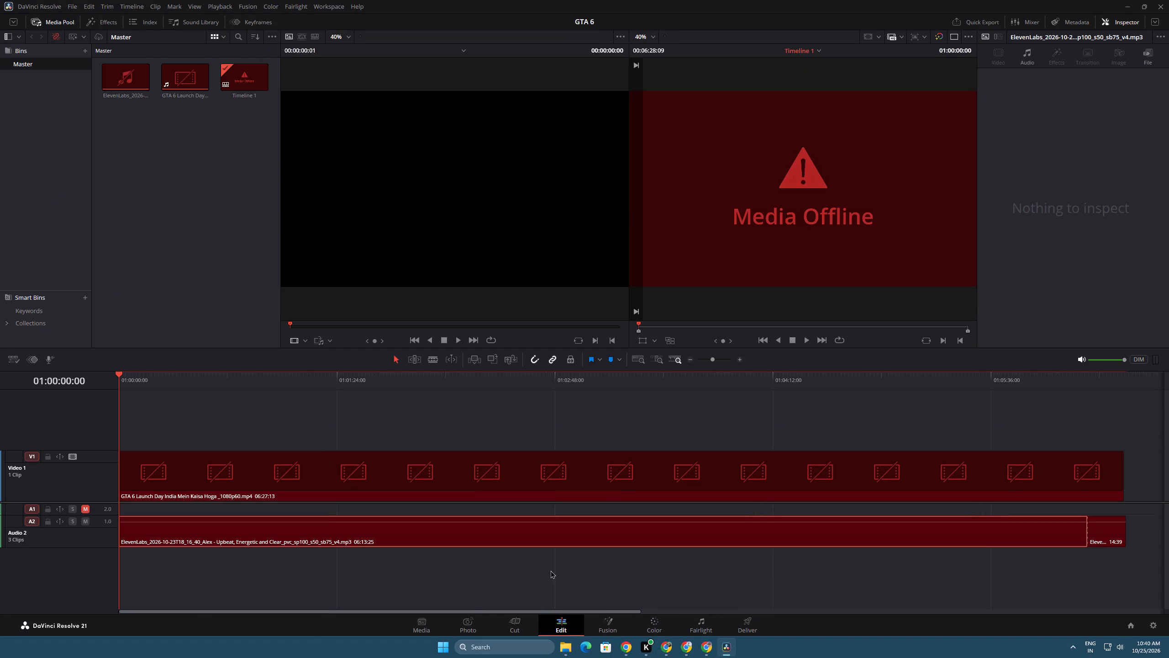
left_click_drag(528, 588, 515, 481)
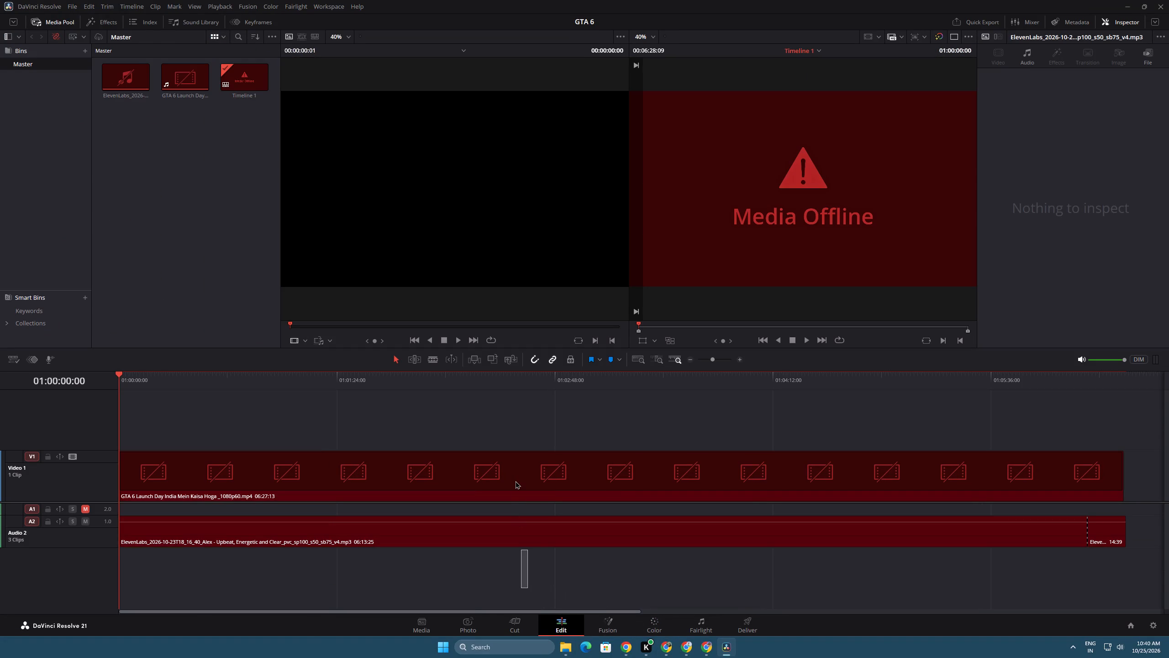
left_click_drag(515, 481, 521, 475)
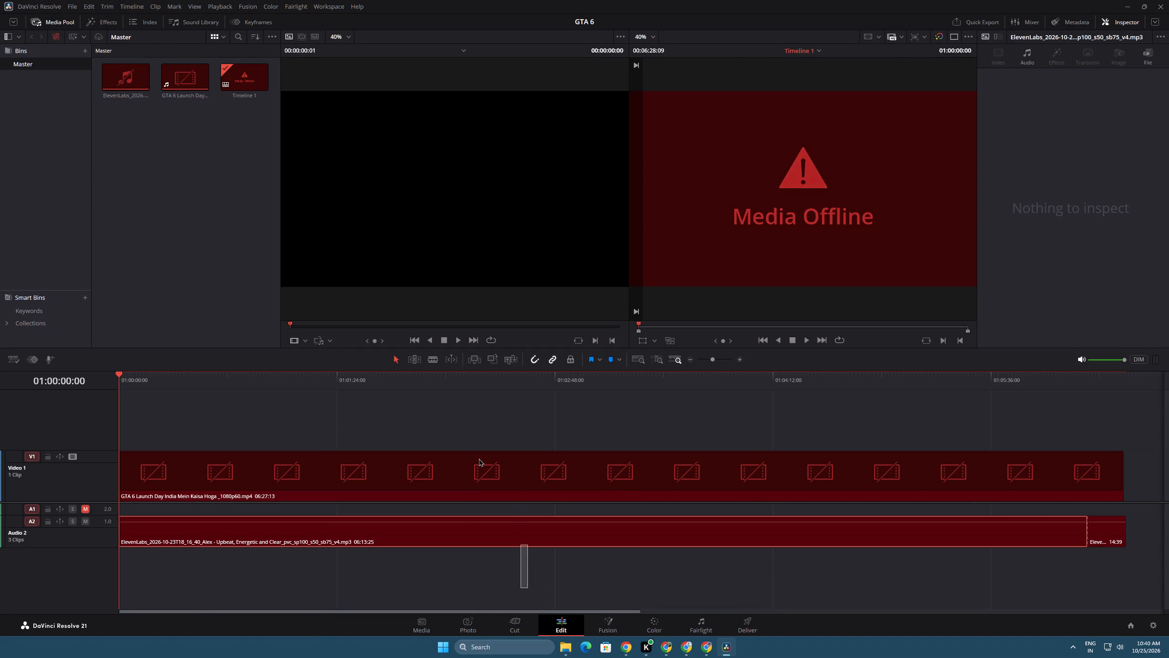
Show the hidden system tray icons in Windows.
left_click(1068, 646)
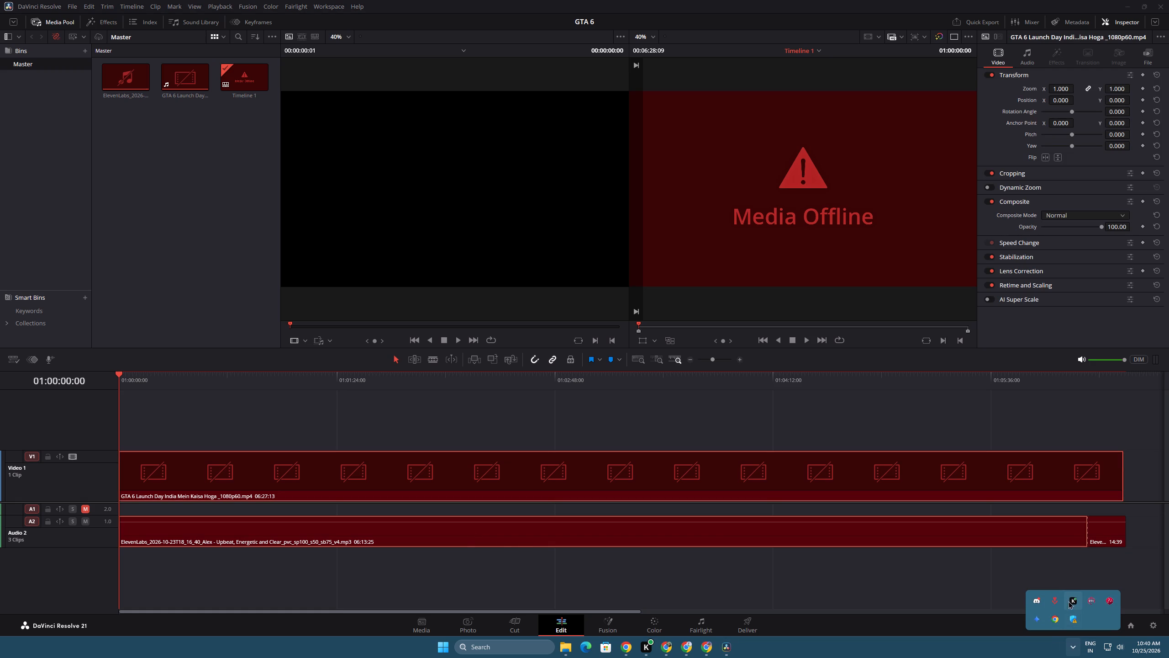
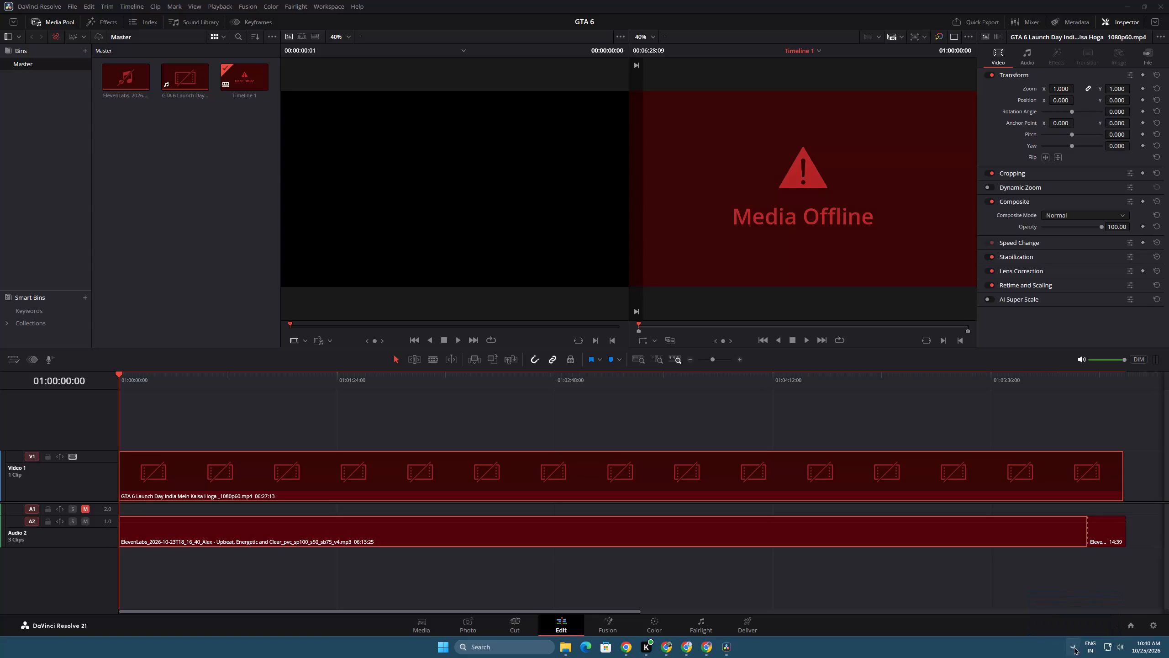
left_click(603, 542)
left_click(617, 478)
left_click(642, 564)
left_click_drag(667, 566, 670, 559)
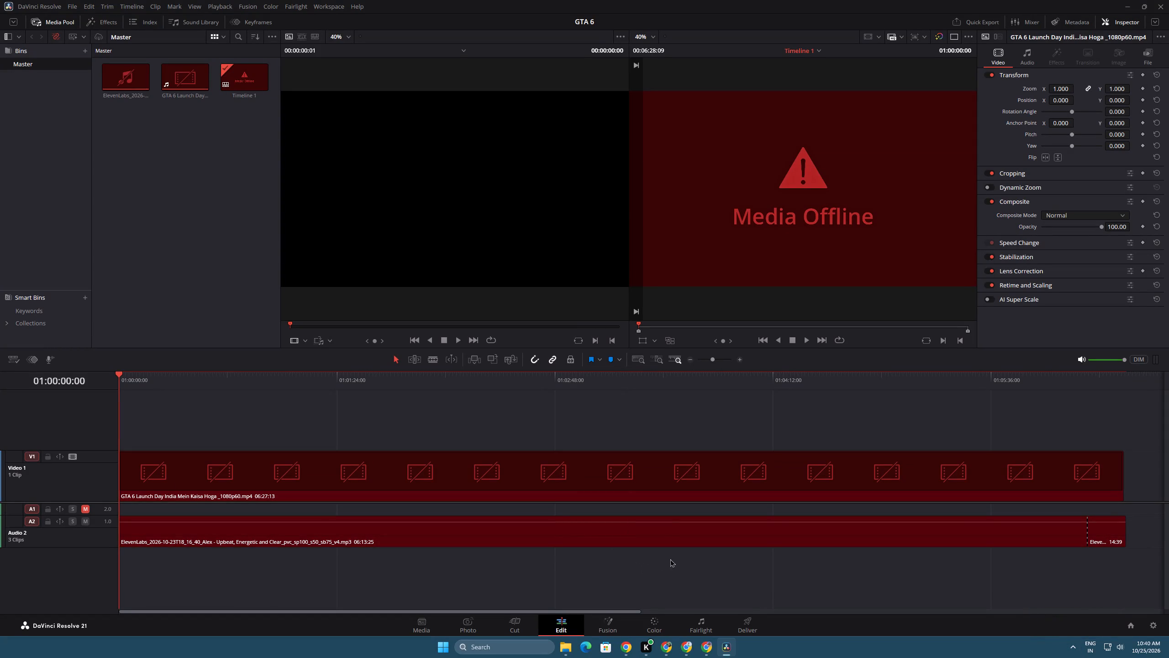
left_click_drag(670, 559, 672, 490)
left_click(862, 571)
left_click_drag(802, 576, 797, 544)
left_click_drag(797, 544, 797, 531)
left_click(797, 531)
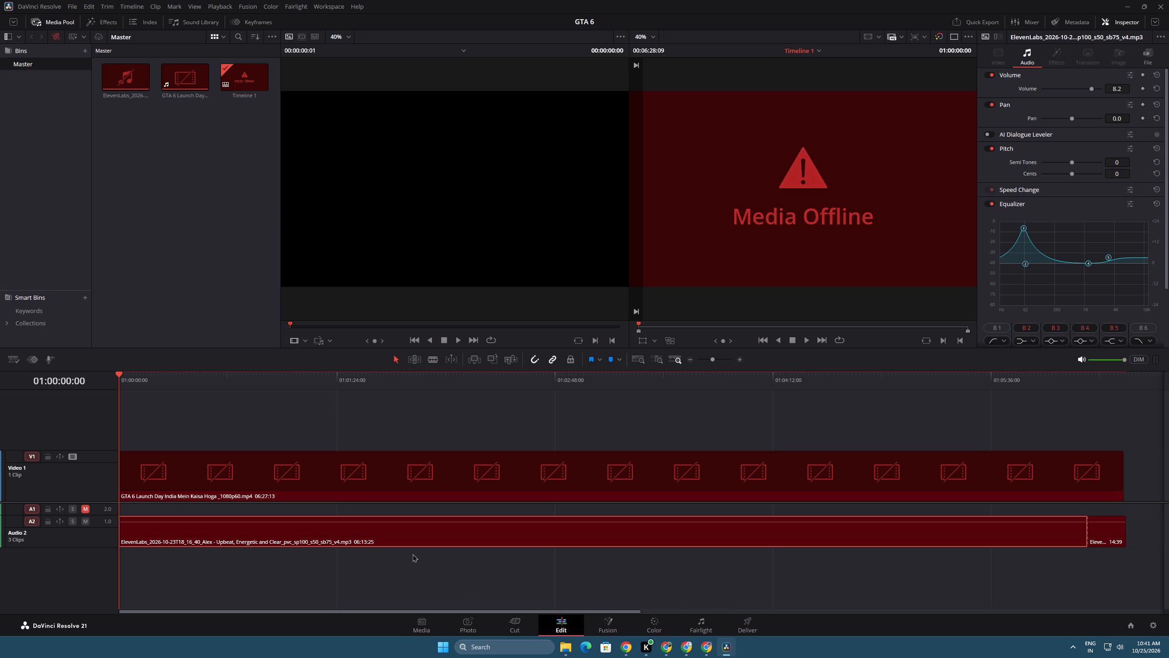
Create a new project, leaving the old GTA 6 project.
left_click(75, 6)
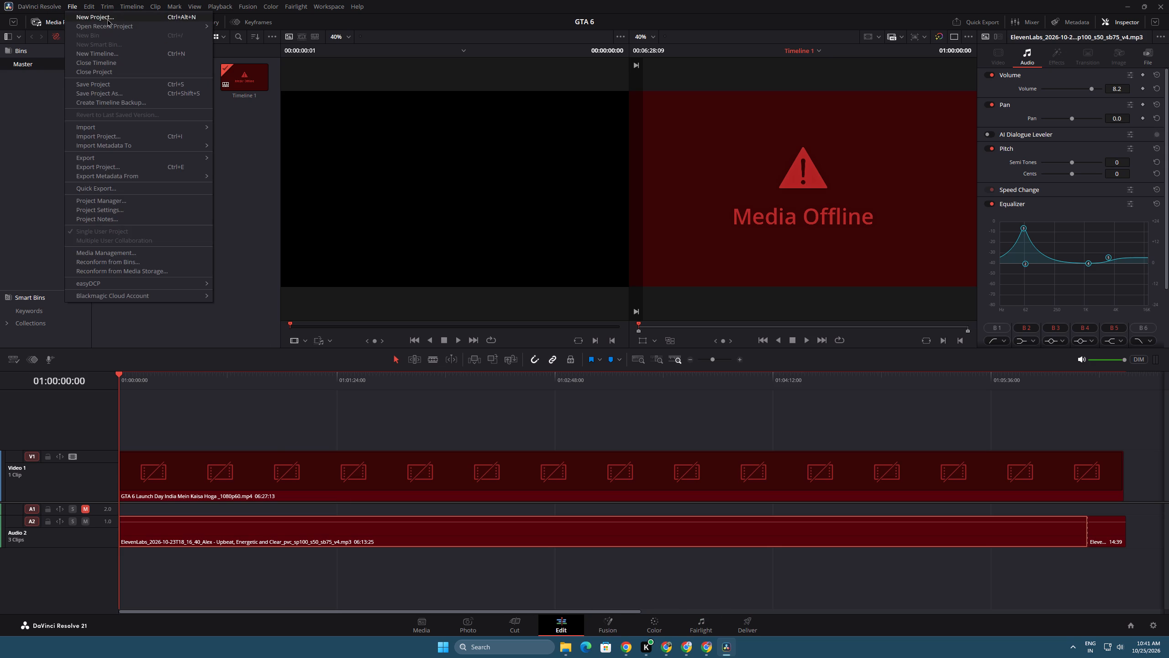
left_click(107, 19)
left_click(669, 356)
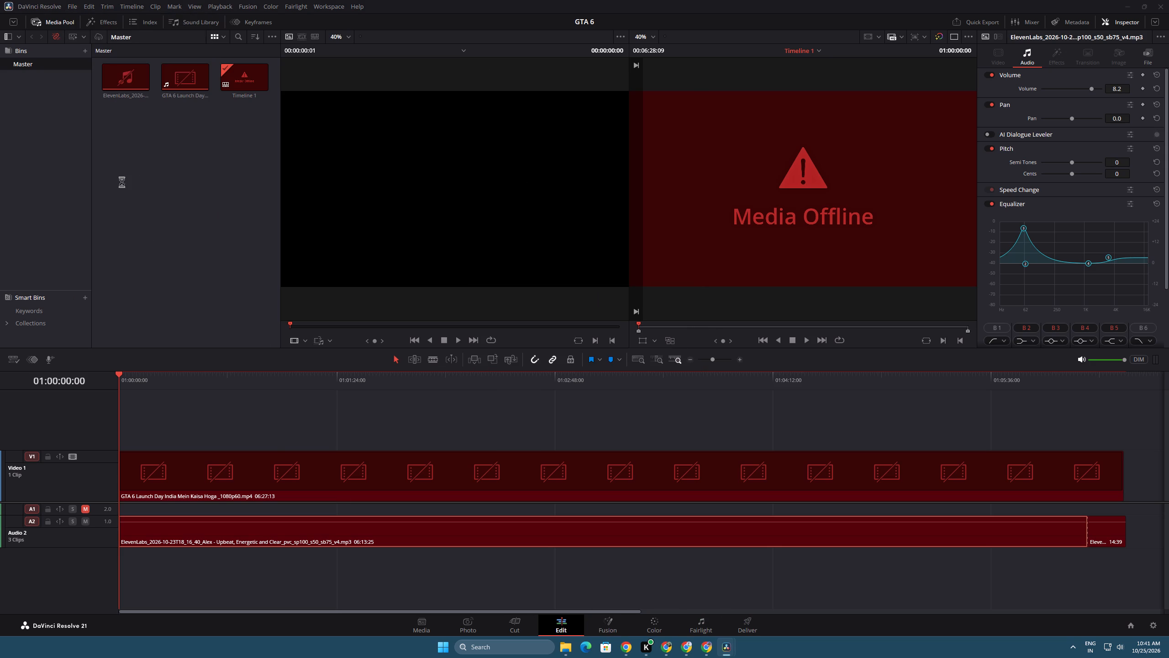
Place the GTA 6s FINAL Community Map video from Downloads at the timeline start and change the project frame rate to 30 fps.
left_click(568, 653)
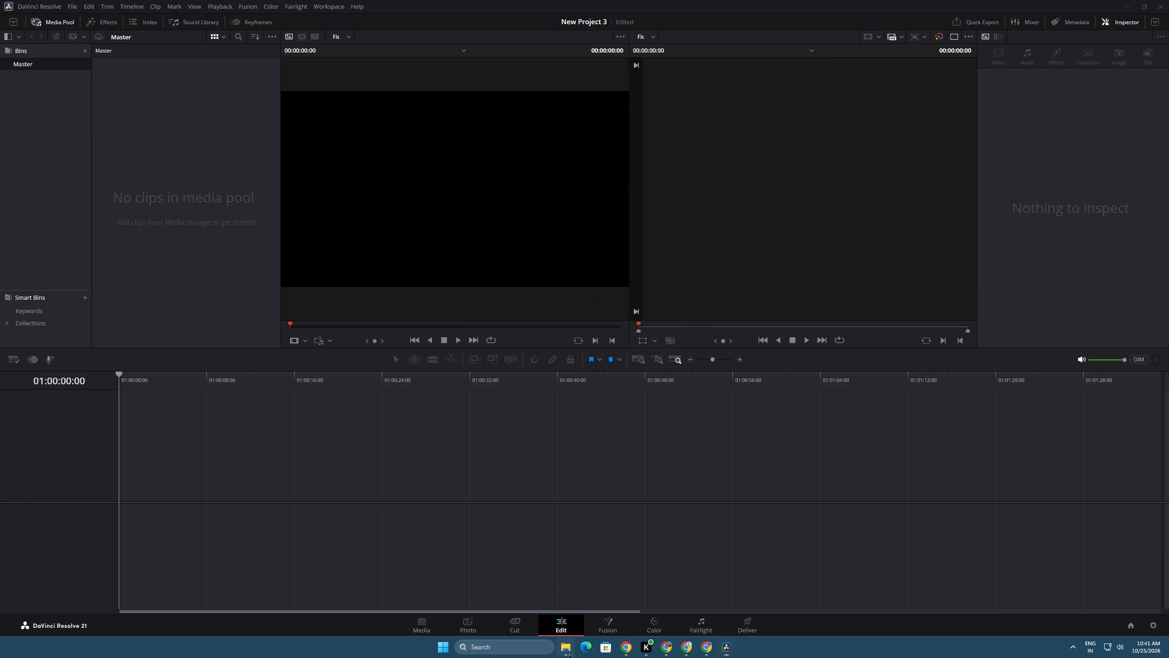
left_click(708, 251)
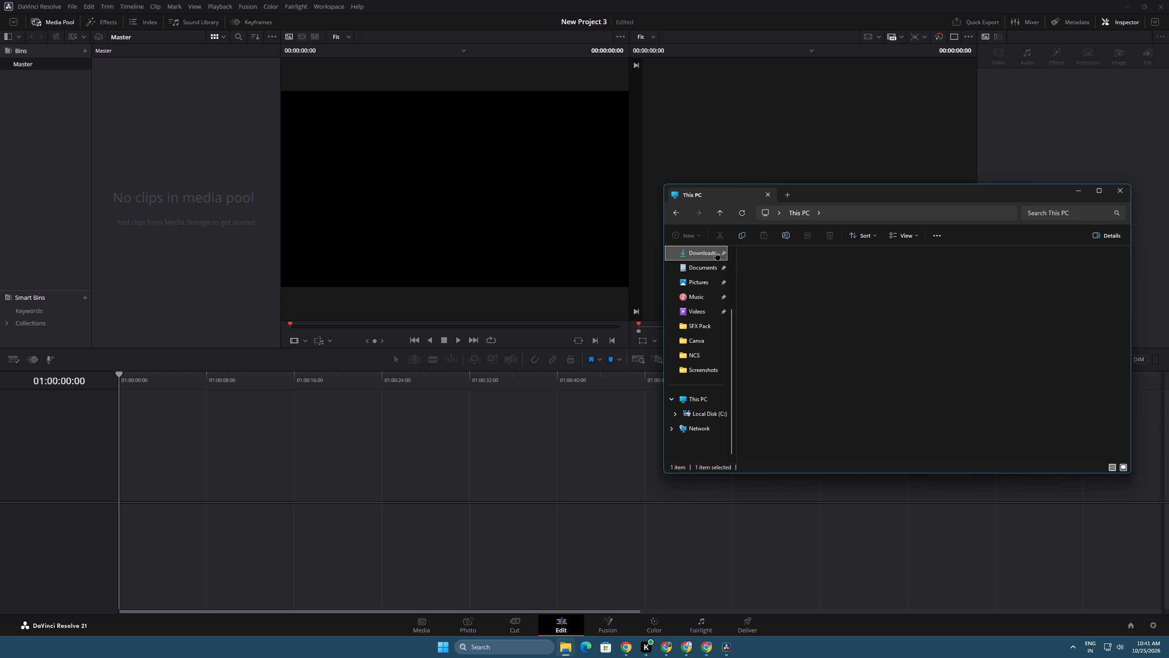
left_click_drag(774, 303, 110, 488)
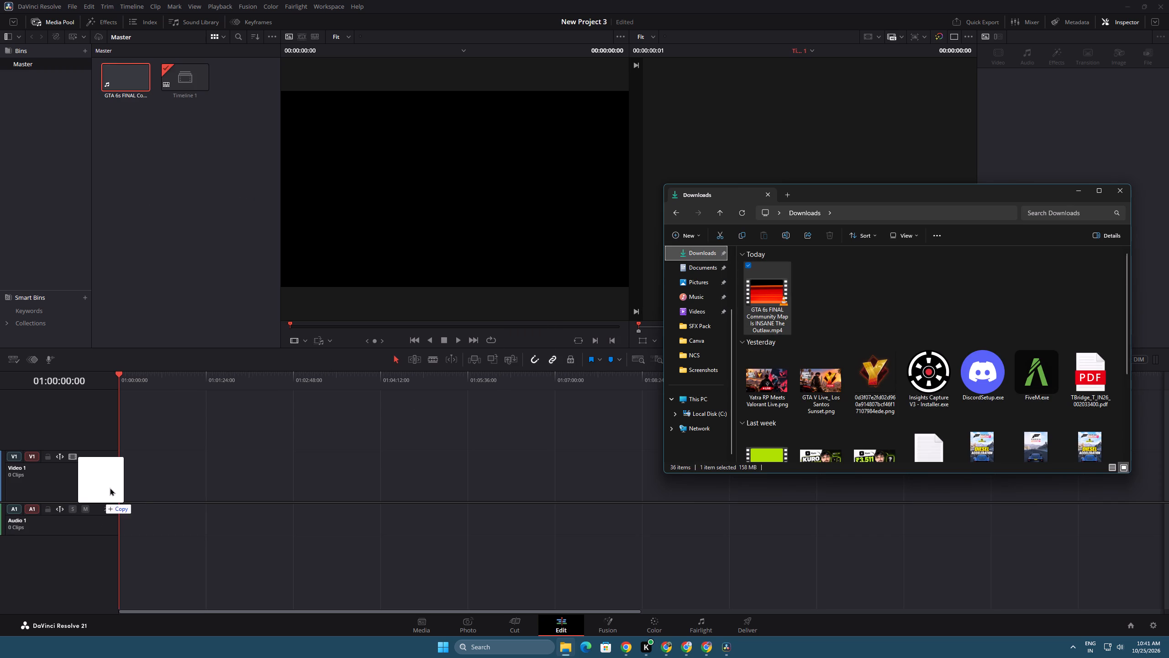
left_click_drag(110, 488, 123, 488)
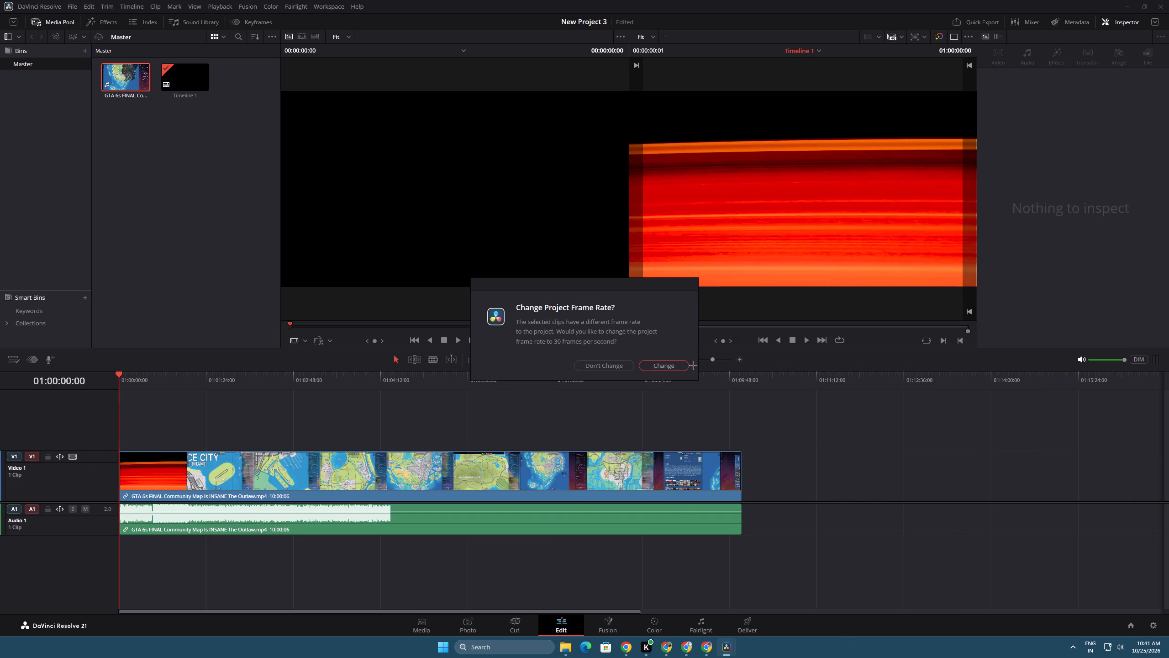
left_click(673, 365)
key("alt+Tab")
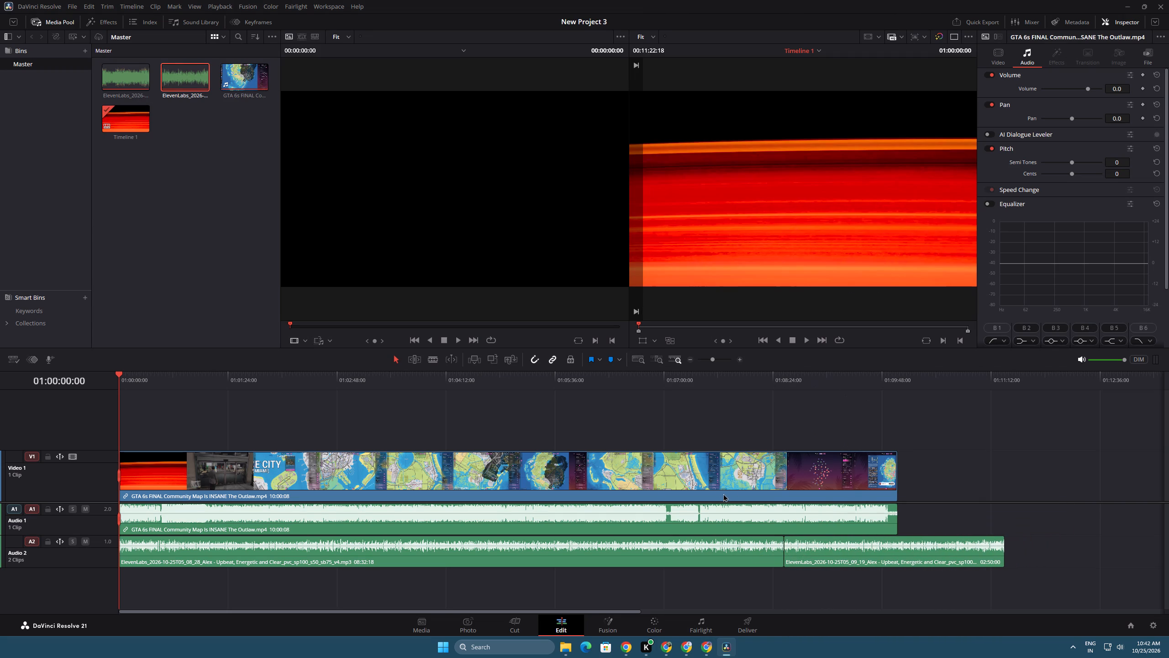
Combine the two ElevenLabs voiceover clips on Audio 2 into a compound clip, keeping the default name.
left_click_drag(890, 591, 755, 549)
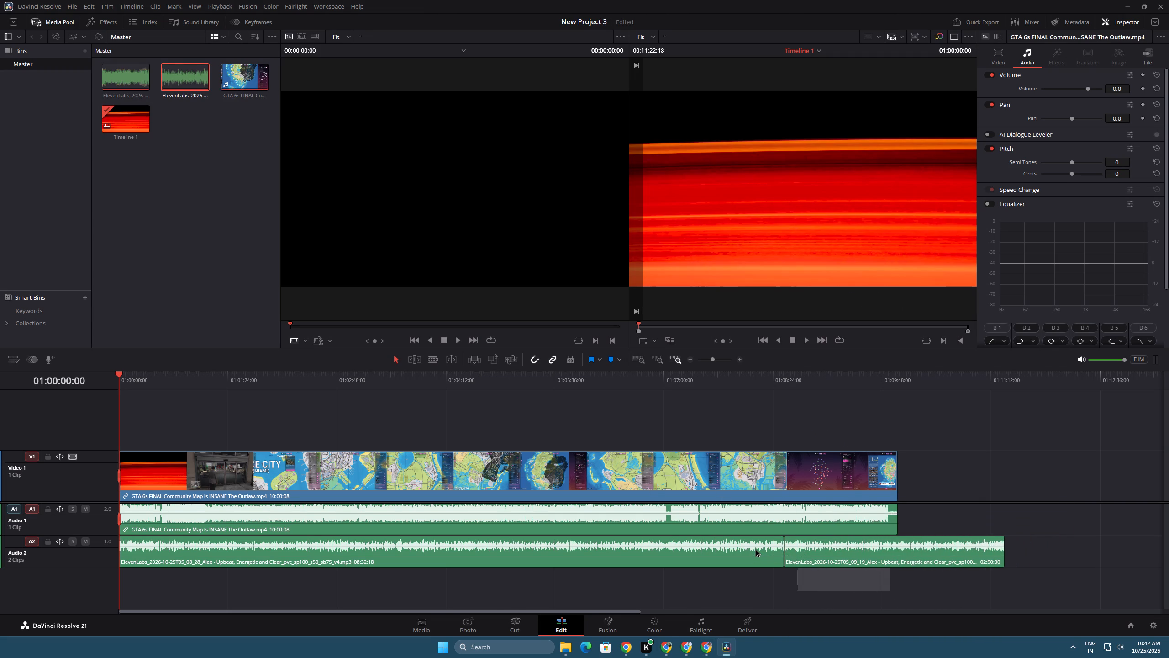
left_click_drag(755, 549, 757, 549)
right_click(757, 549)
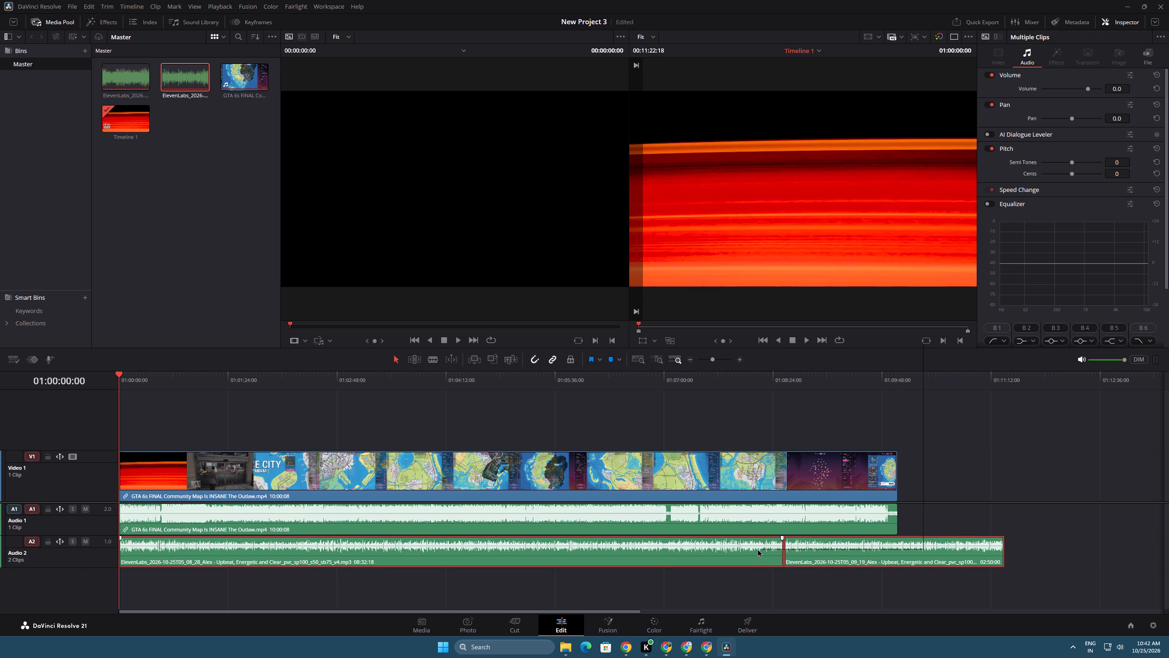
left_click(829, 348)
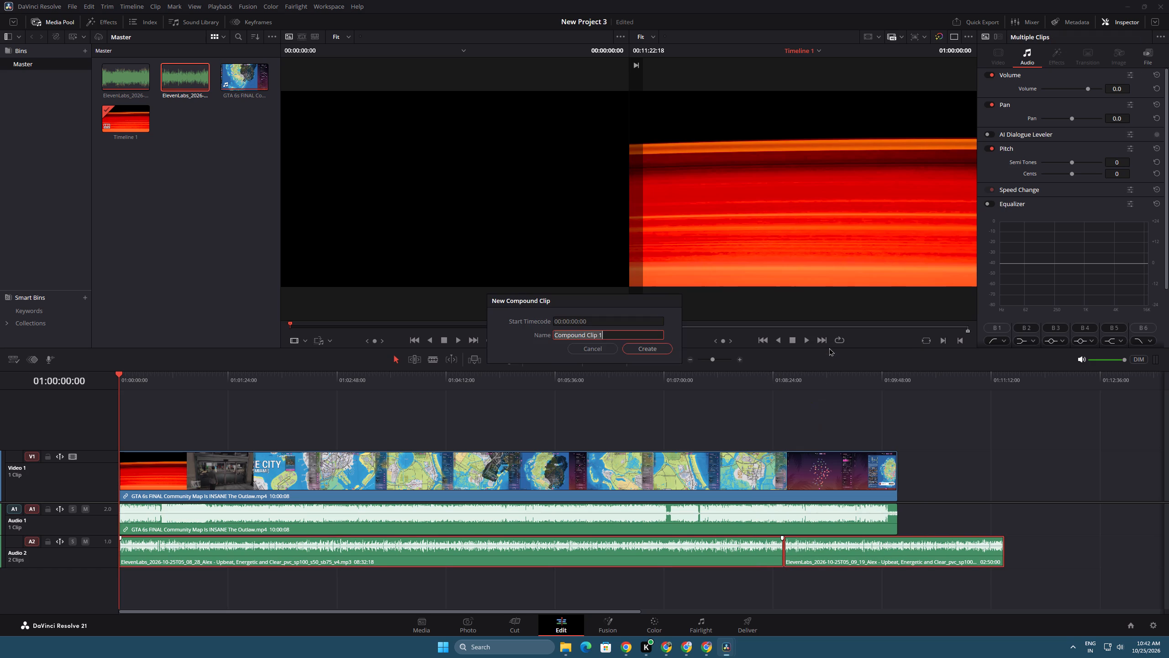
key("Return")
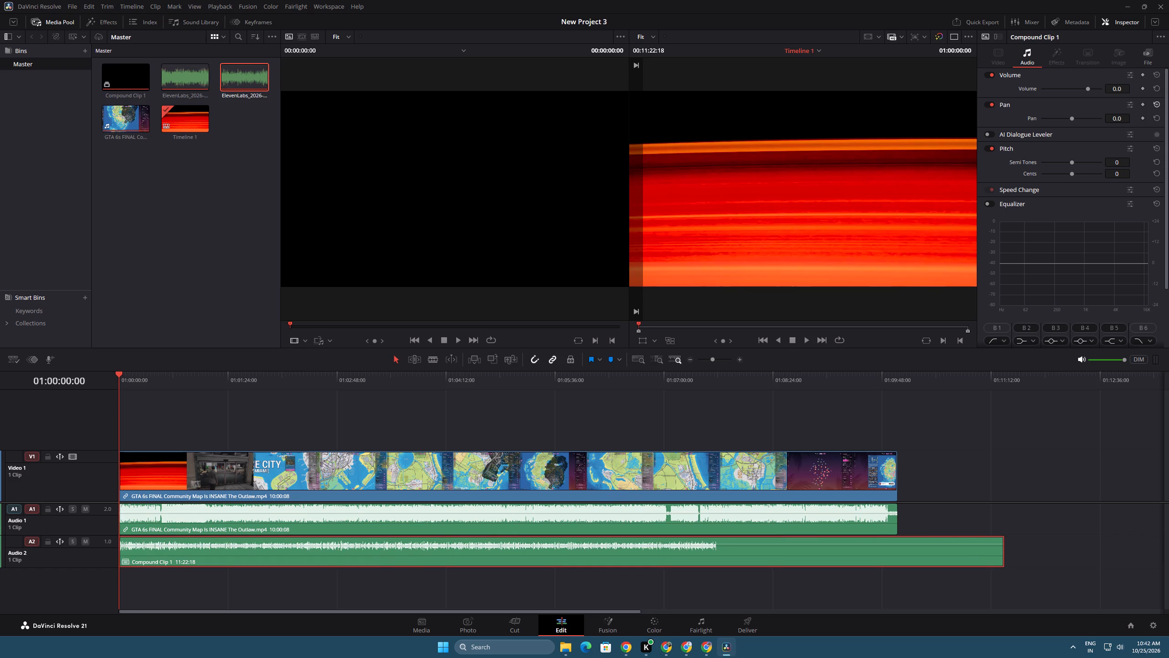
Raise the combined voiceover clip's volume to 7.2.
left_click(1091, 89)
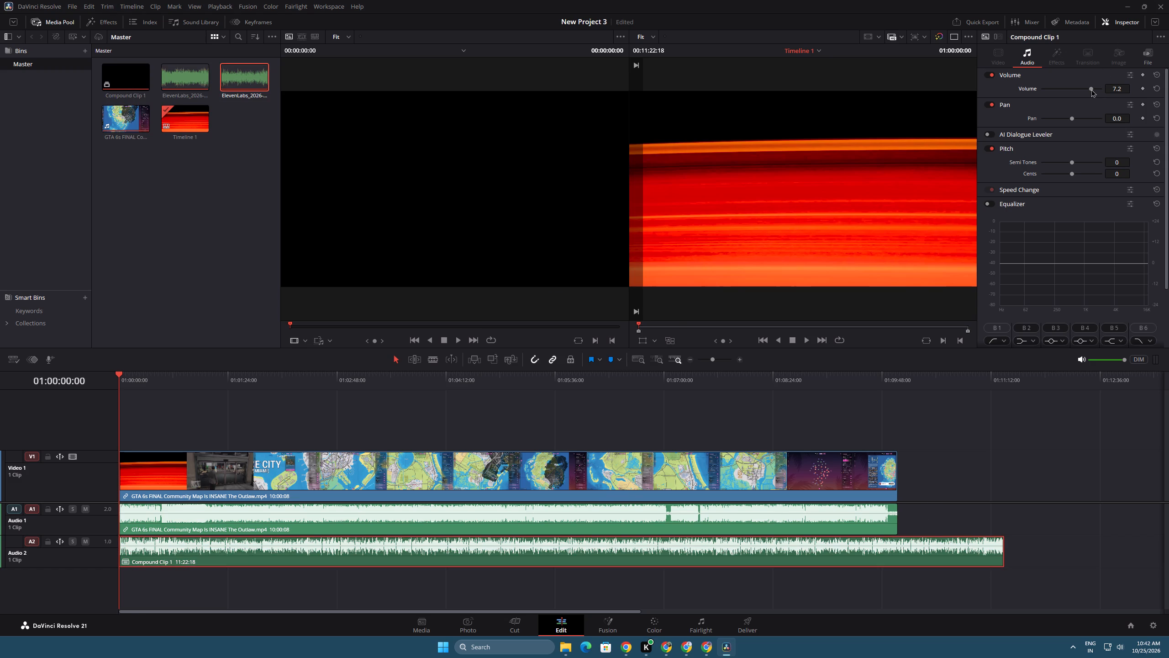
Increase the combined voiceover clip's speed with pitch correction on, shortening its duration to 10:20:16.
right_click(968, 545)
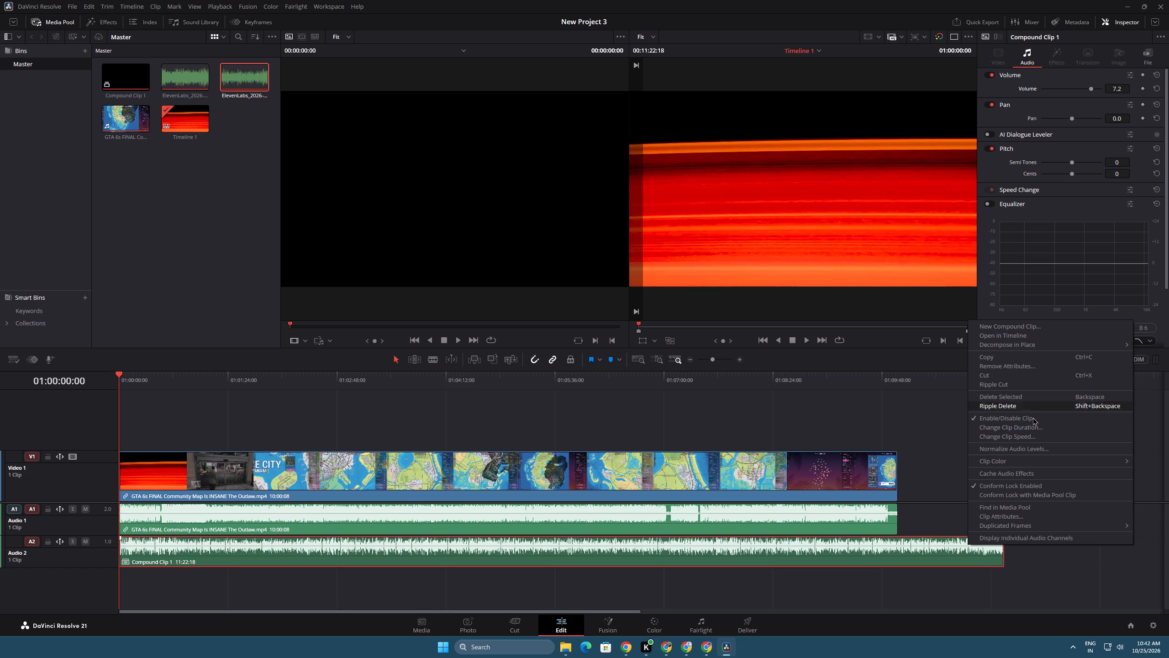
left_click(1037, 436)
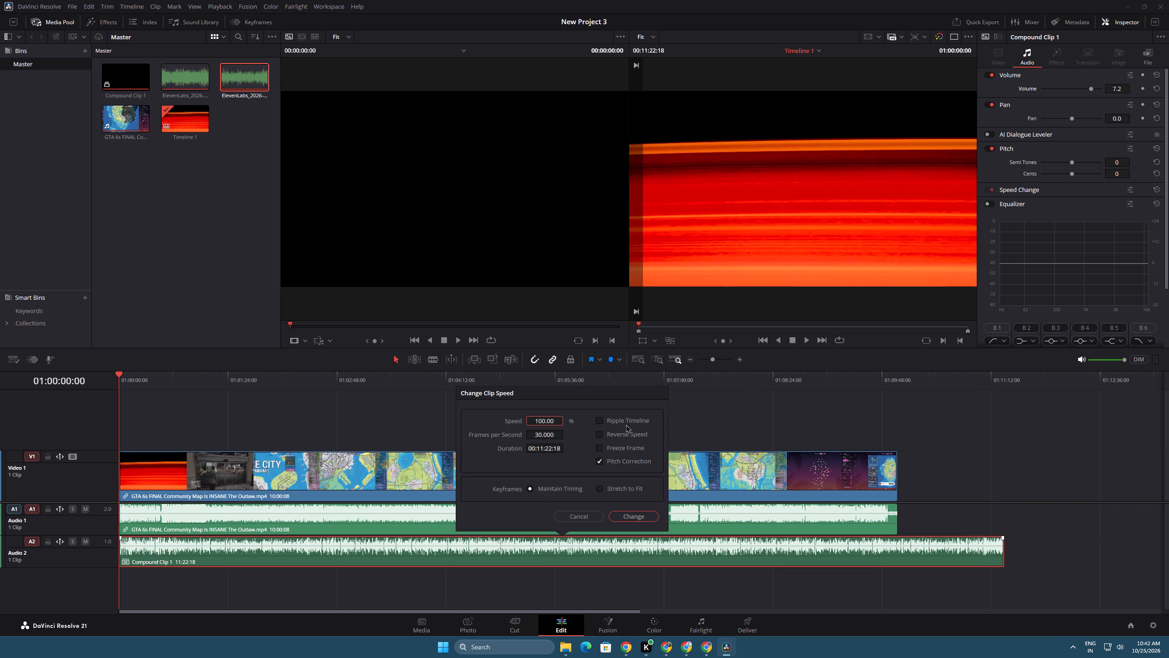
left_click_drag(547, 423, 551, 423)
left_click(635, 515)
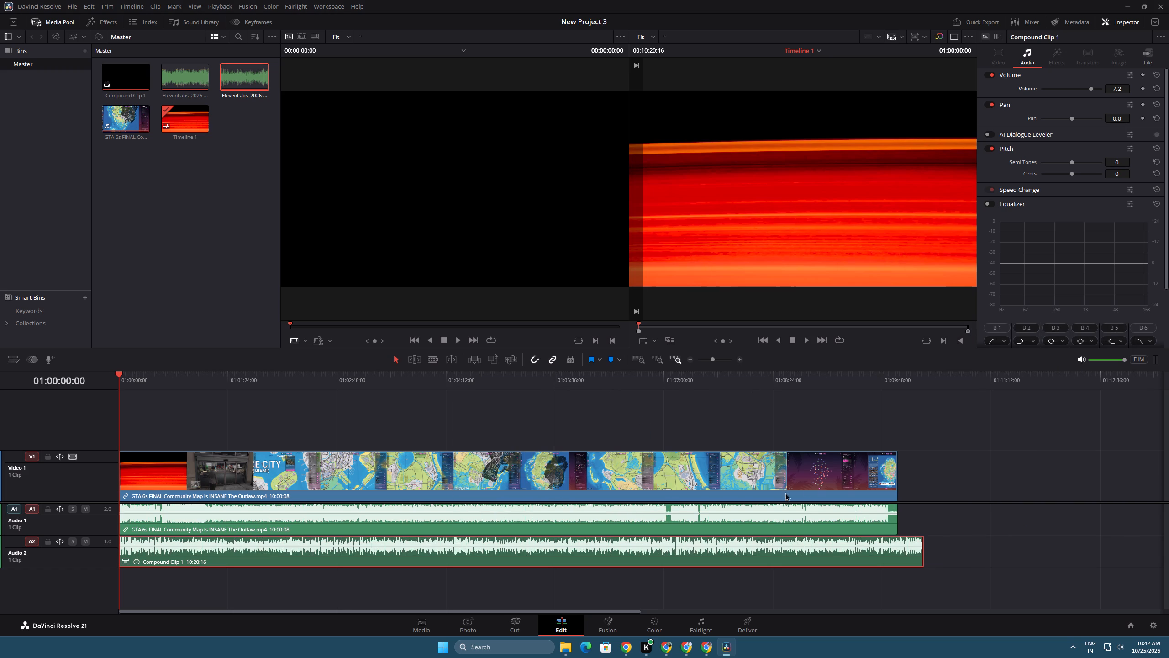
Play the timeline from the start and mute the video's original sound on Audio 1.
key("space")
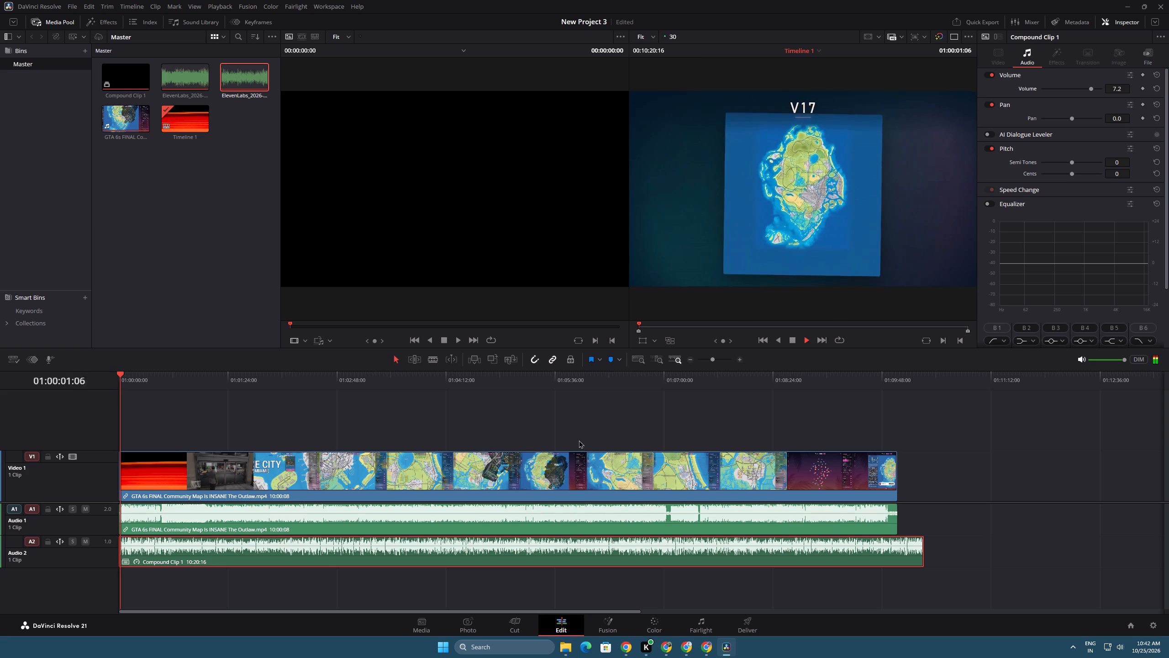
left_click(89, 509)
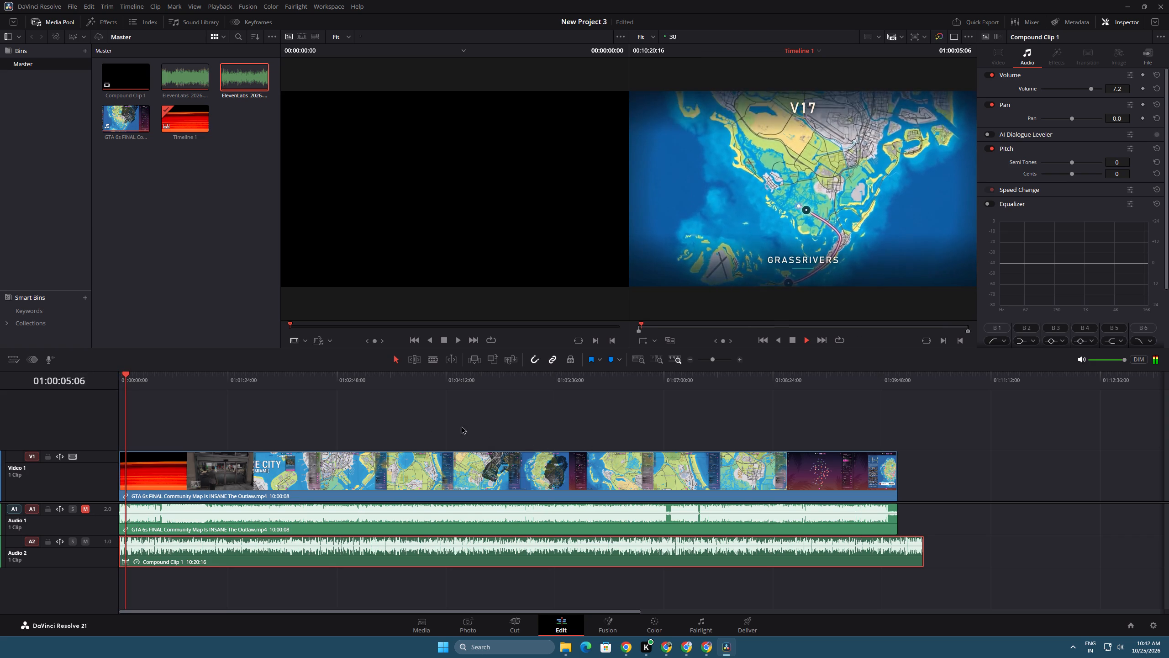
Review the last stretch of the timeline, from about 01:08:21 to the end of the video, against the voiceover.
left_click(769, 375)
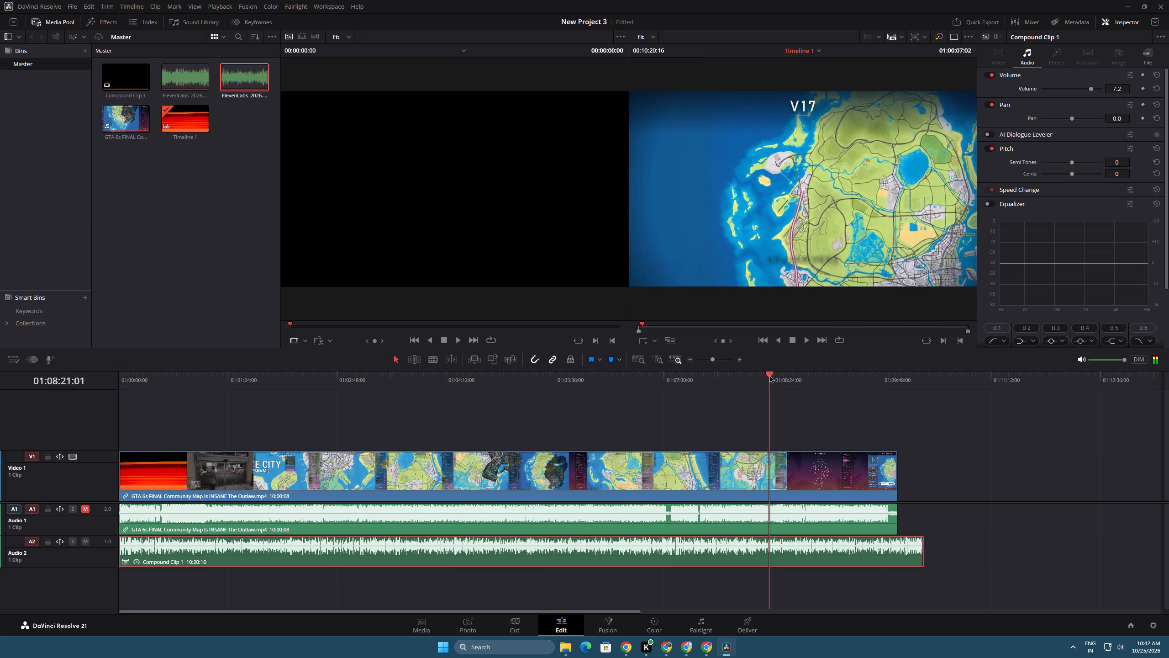
left_click_drag(769, 375, 874, 407)
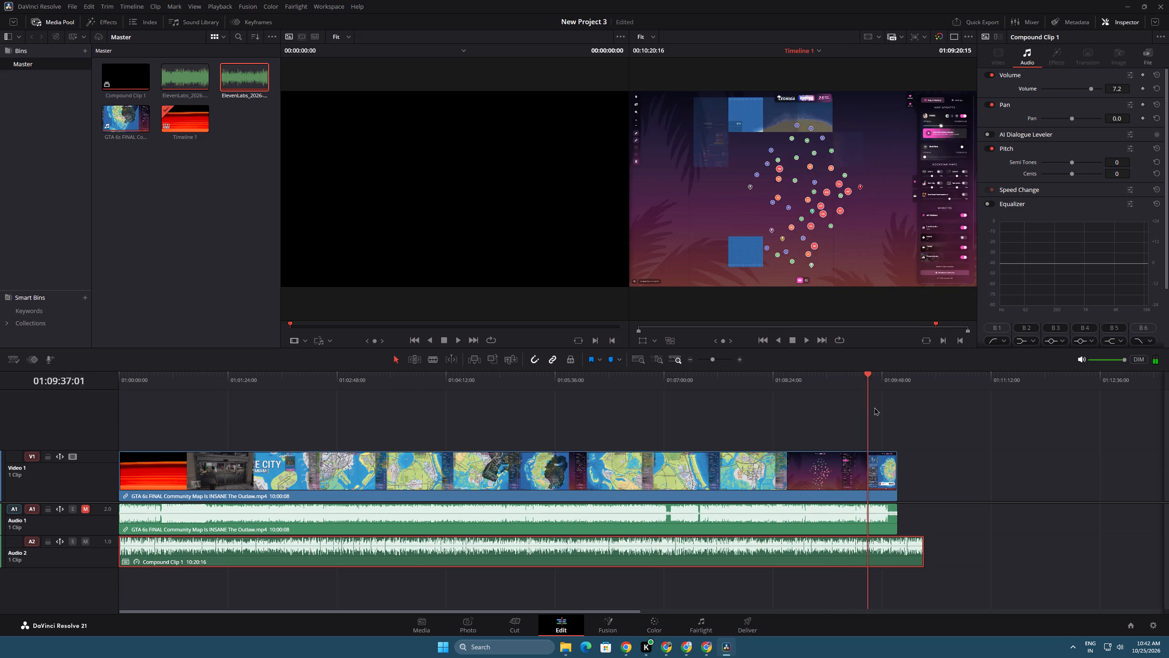
left_click_drag(874, 407, 886, 409)
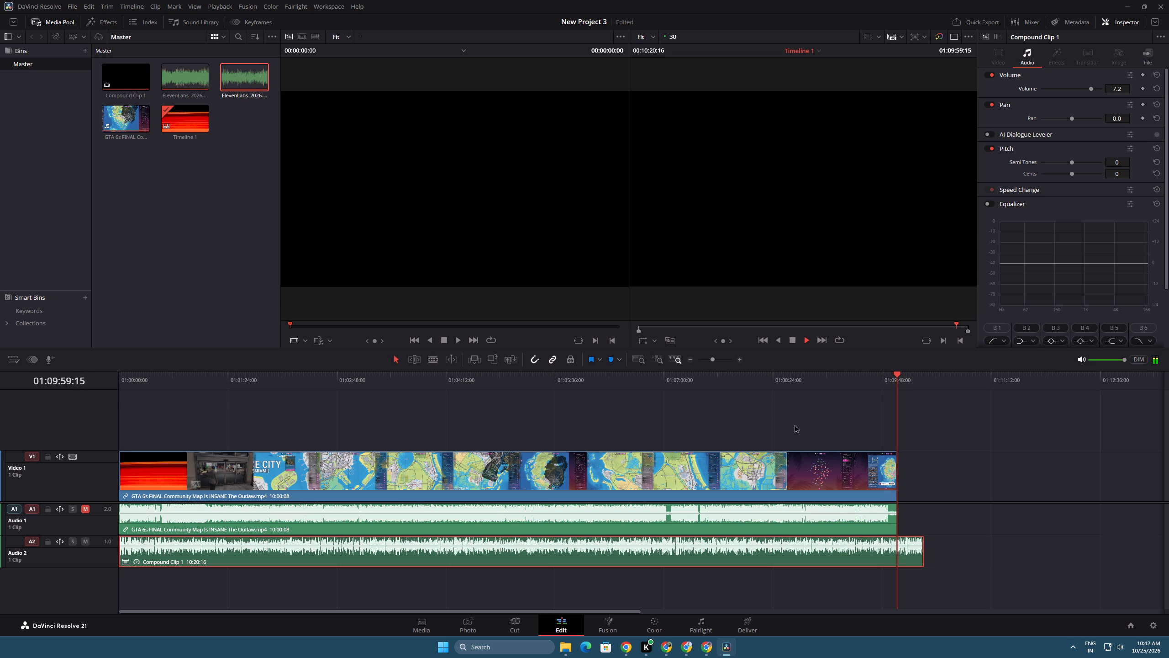
left_click_drag(860, 376, 826, 376)
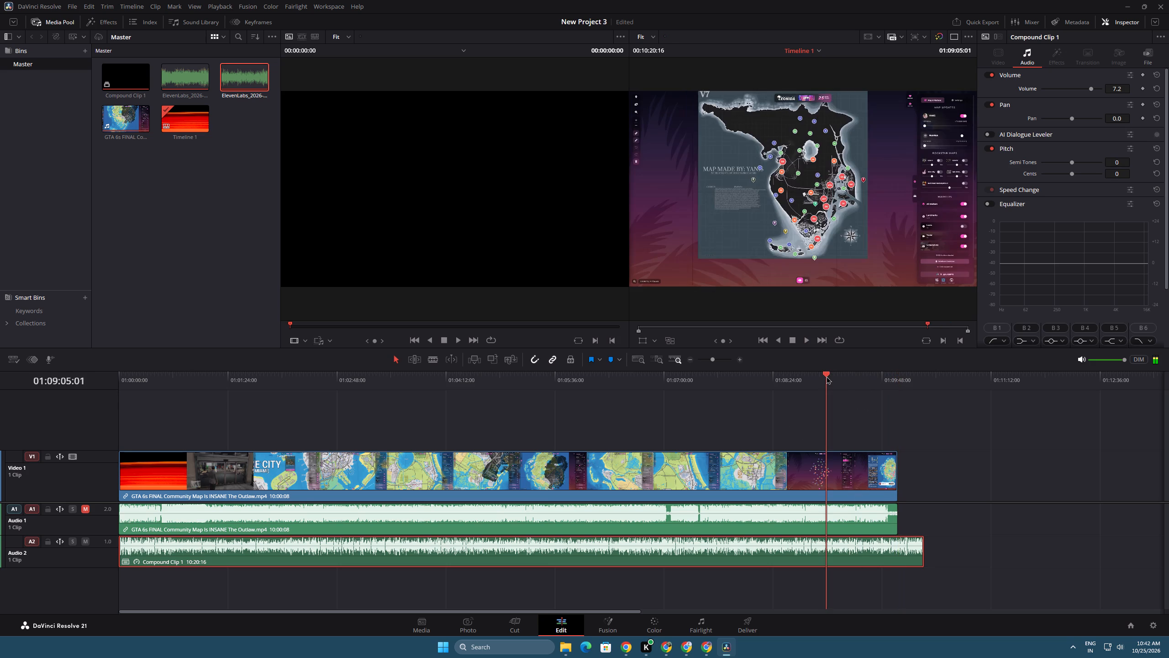
left_click_drag(826, 376, 884, 398)
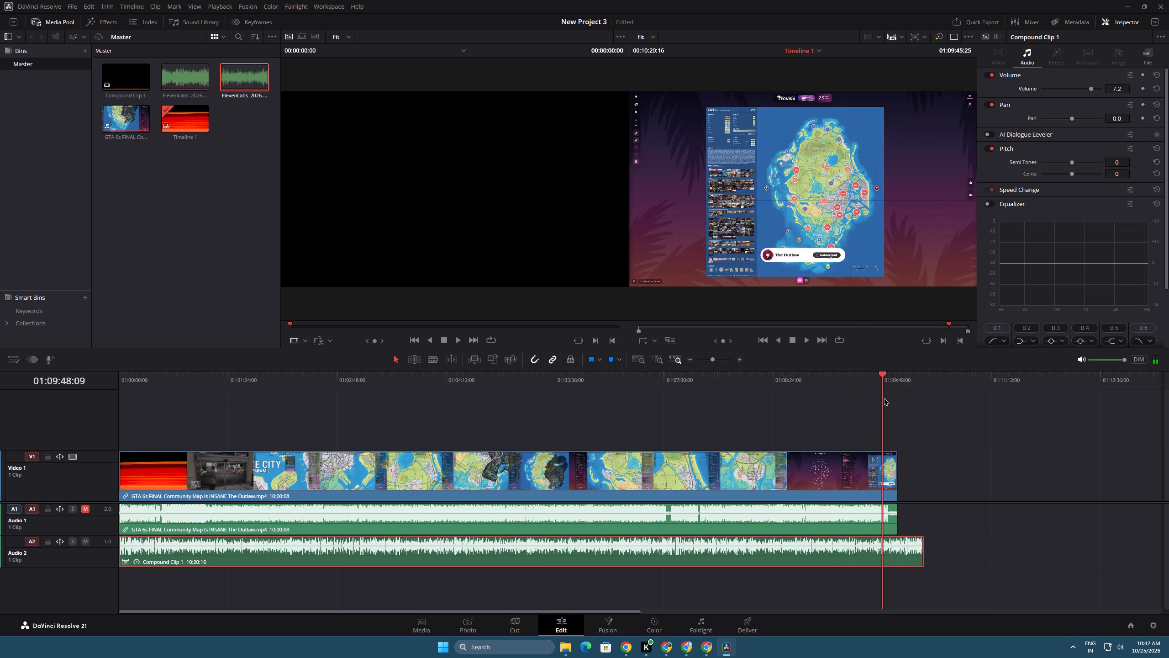
left_click_drag(884, 398, 858, 417)
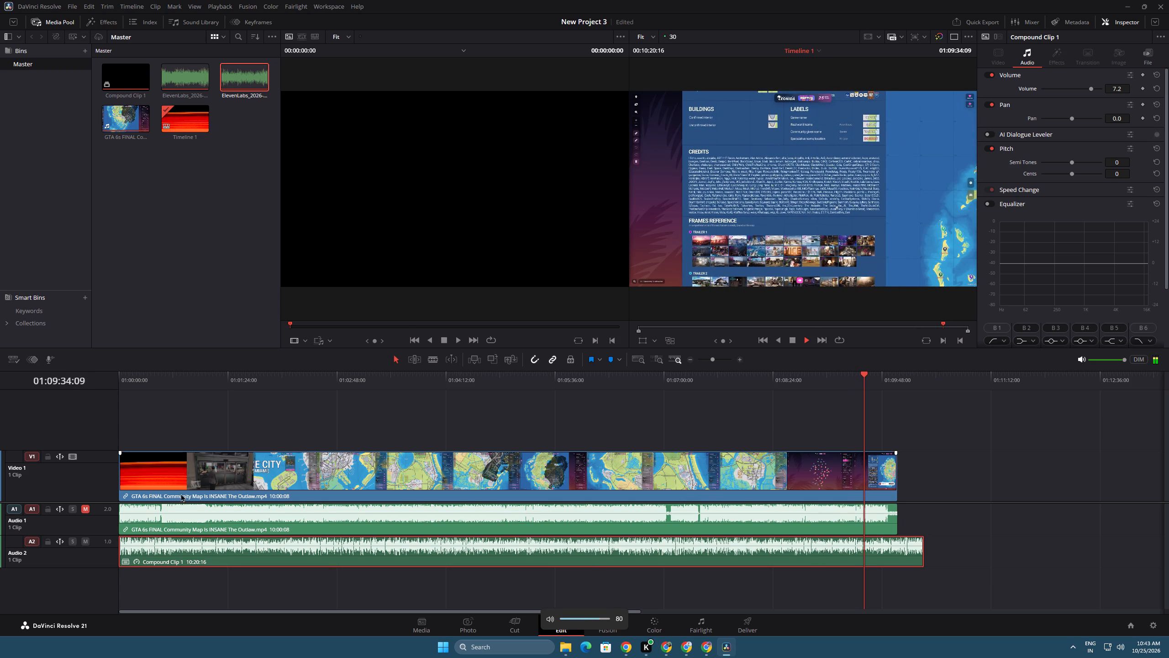
Unmute the video's original sound on Audio 1 and mute the voiceover on Audio 2, comparing both near the end and around 01:02:12.
left_click(89, 539)
left_click(85, 508)
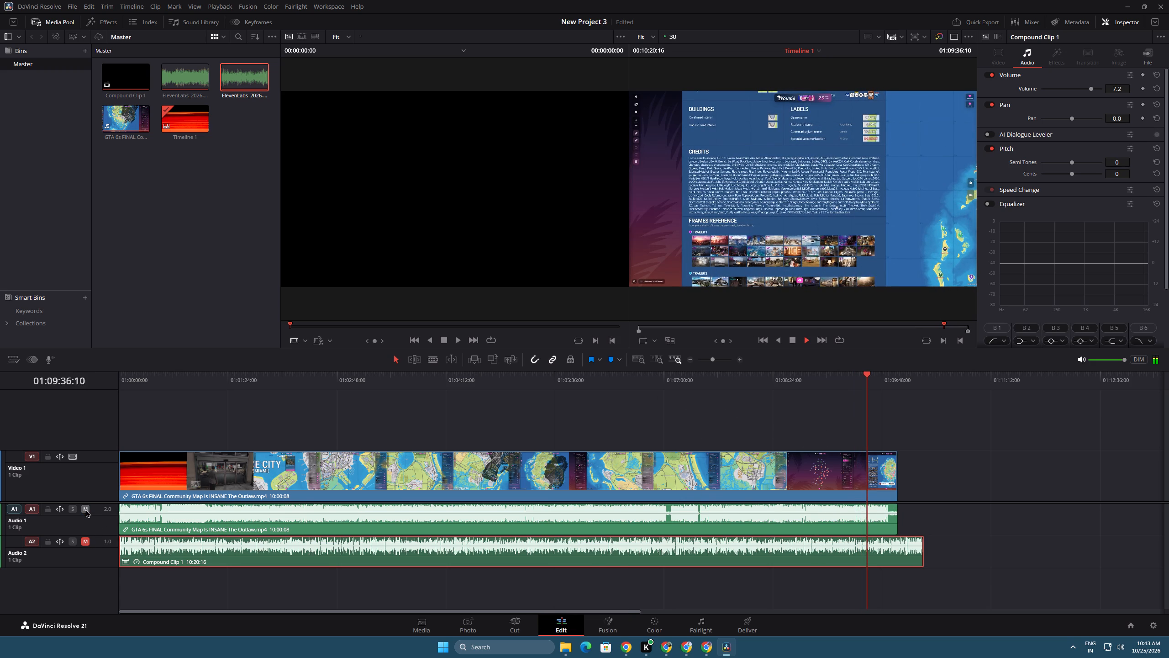
left_click(88, 541)
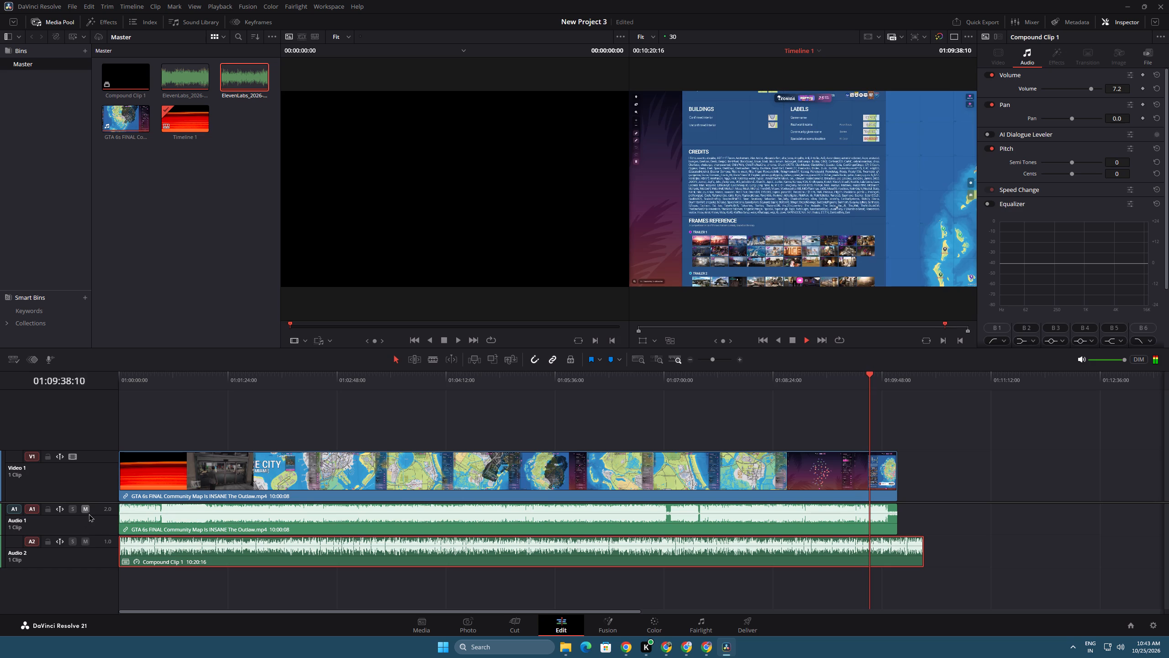
left_click(286, 376)
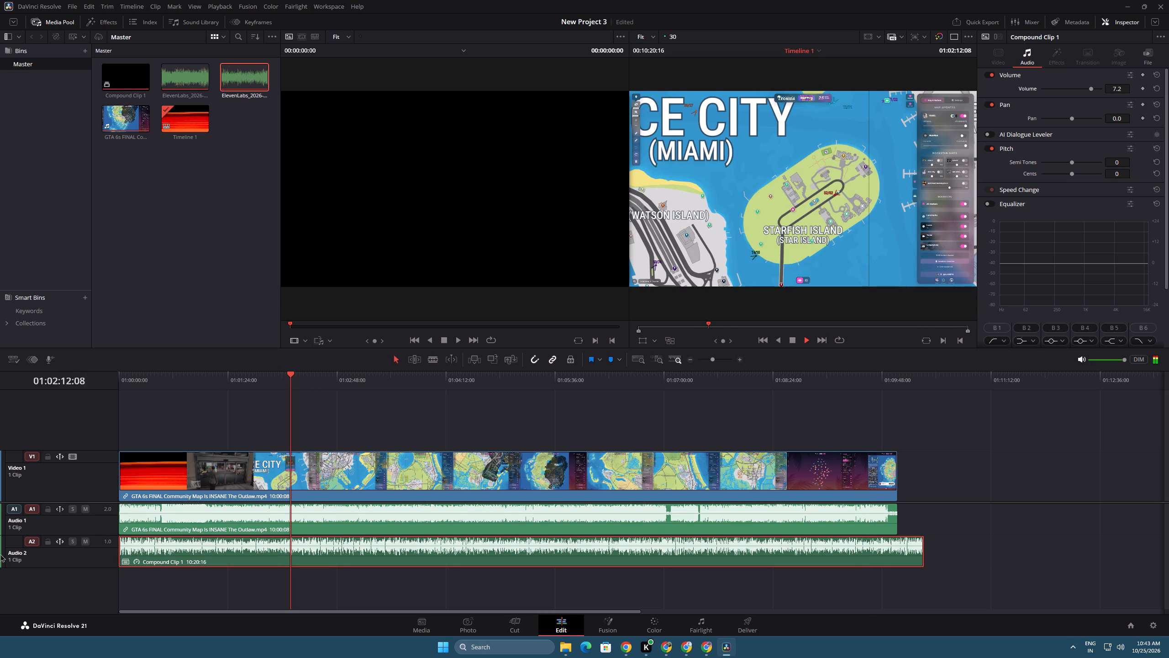
left_click(83, 543)
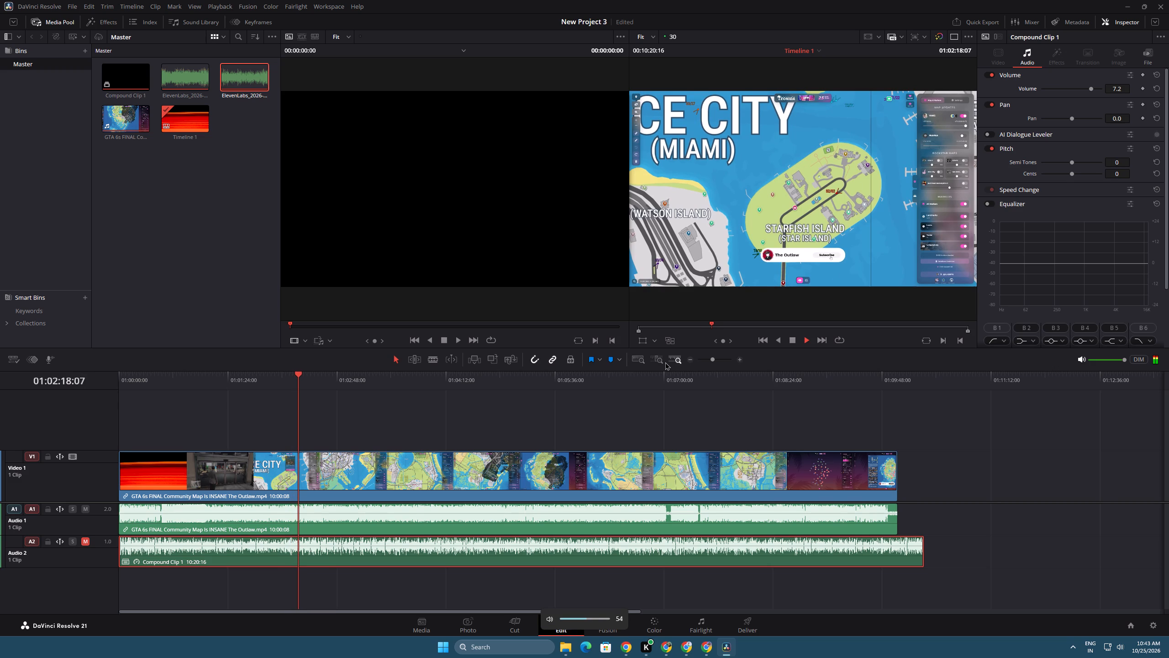
Check the Starfish Island part around 01:02:11 to 01:02:17 with the original sound, and play the timeline from its start.
key("space")
left_click_drag(286, 371, 292, 374)
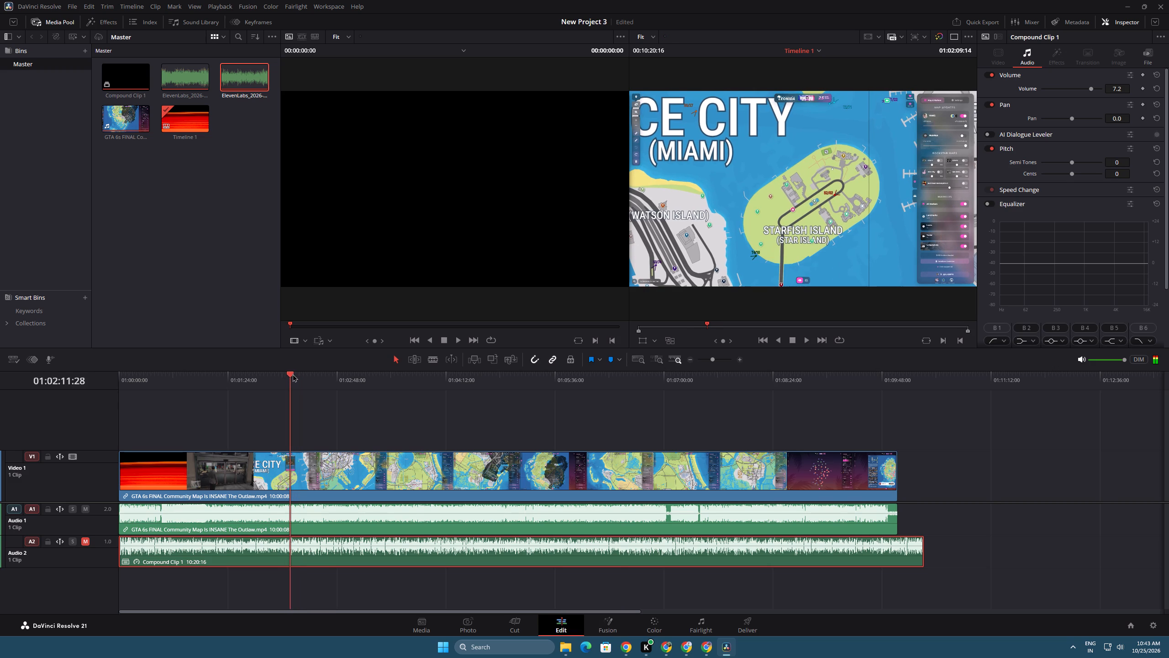
left_click_drag(292, 374, 297, 375)
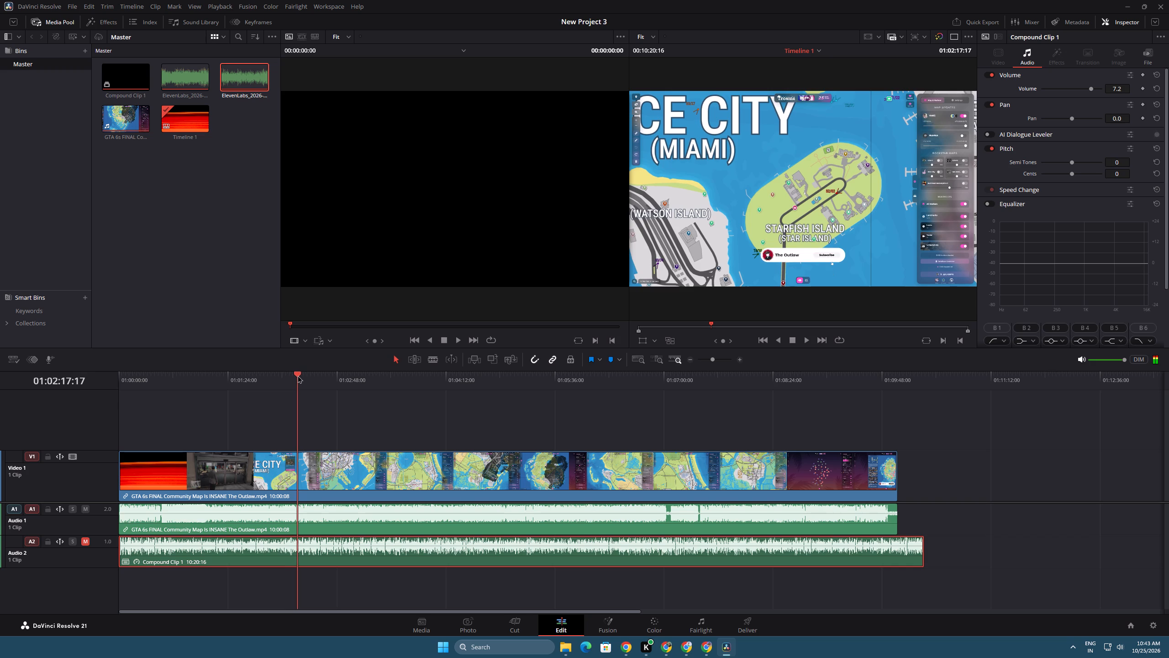
left_click_drag(297, 375, 295, 375)
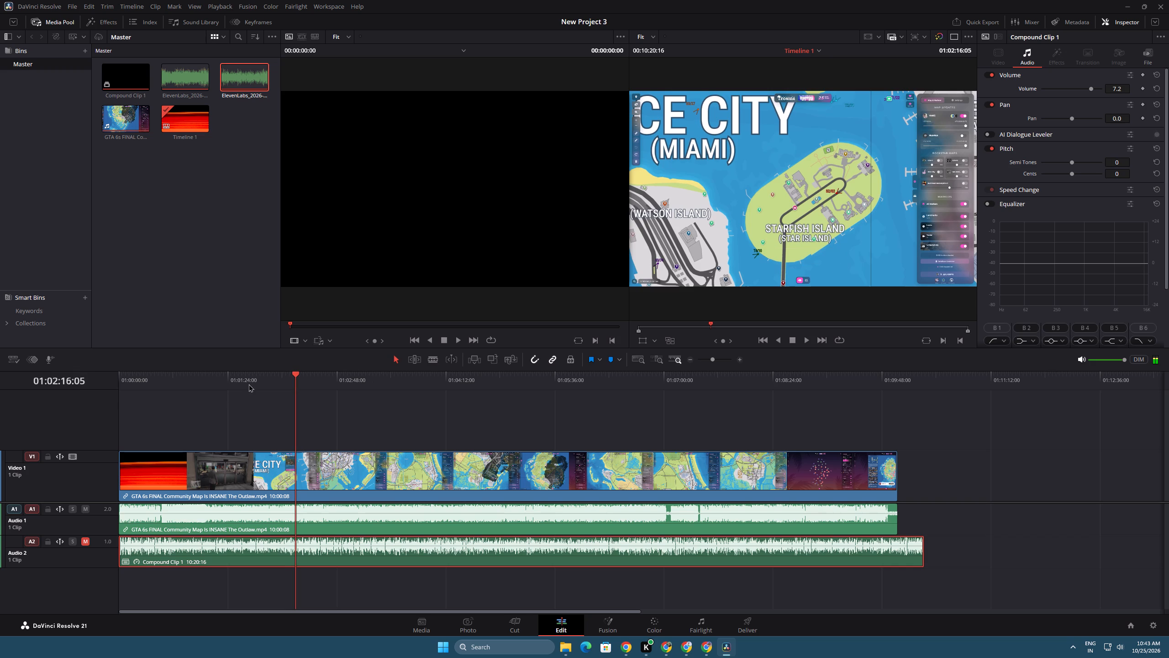
left_click_drag(248, 384, 76, 394)
key("space")
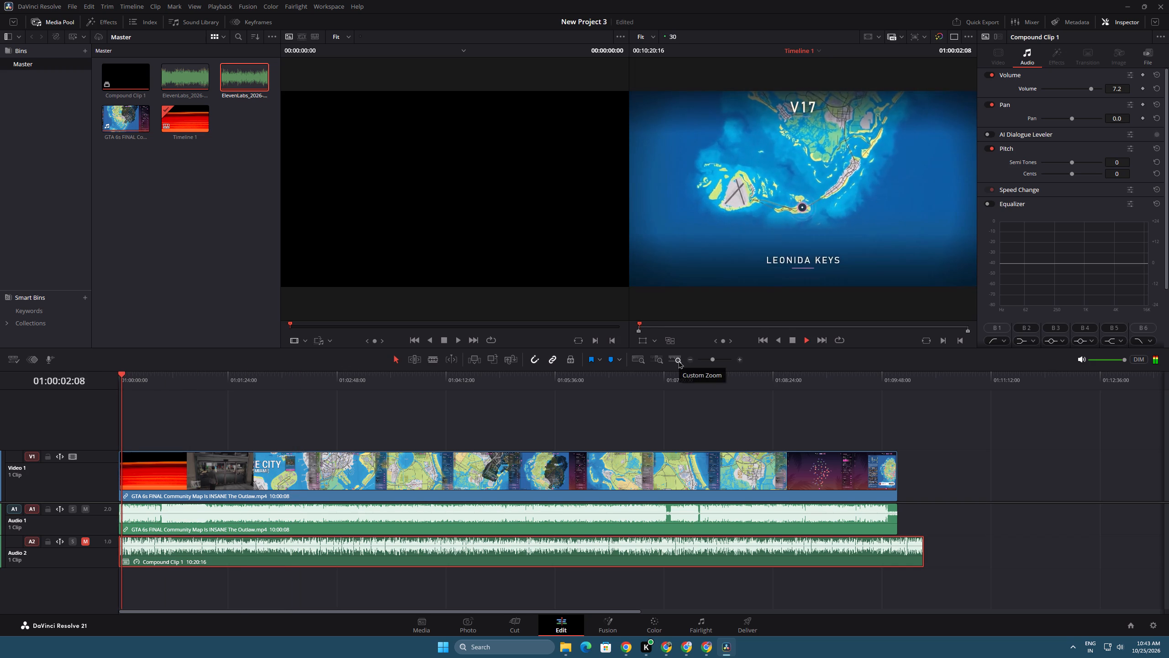
Unlink the GTA 6 map video on Video 1 from its original audio on Audio 1.
left_click(715, 360)
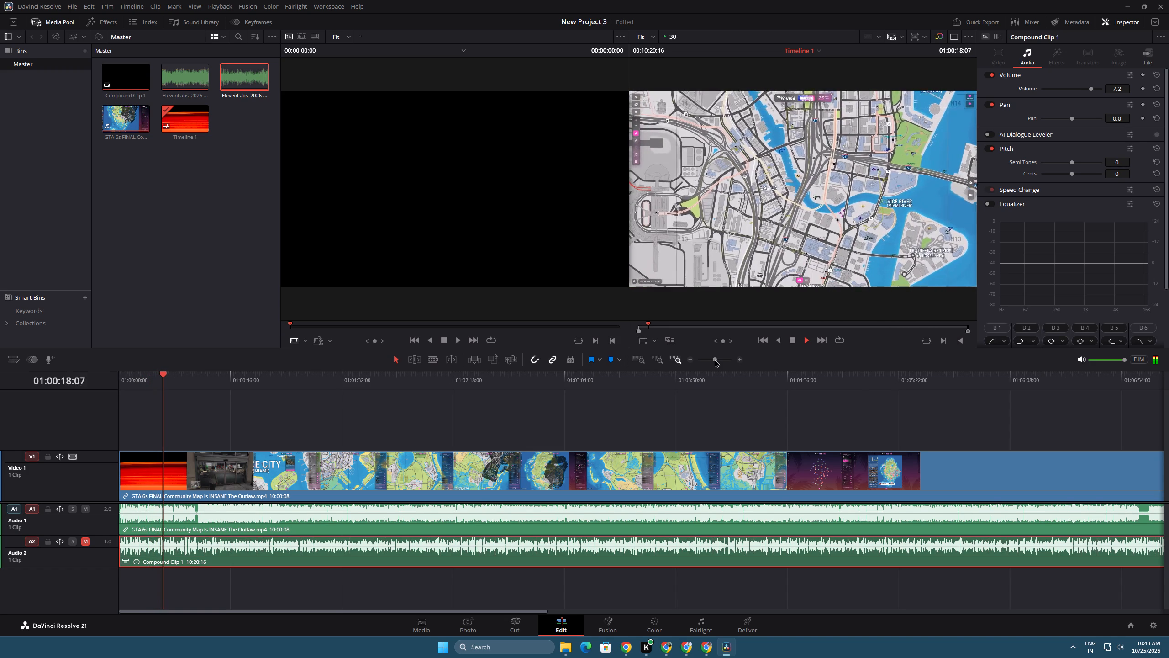
left_click(336, 467)
right_click(336, 467)
left_click(390, 456)
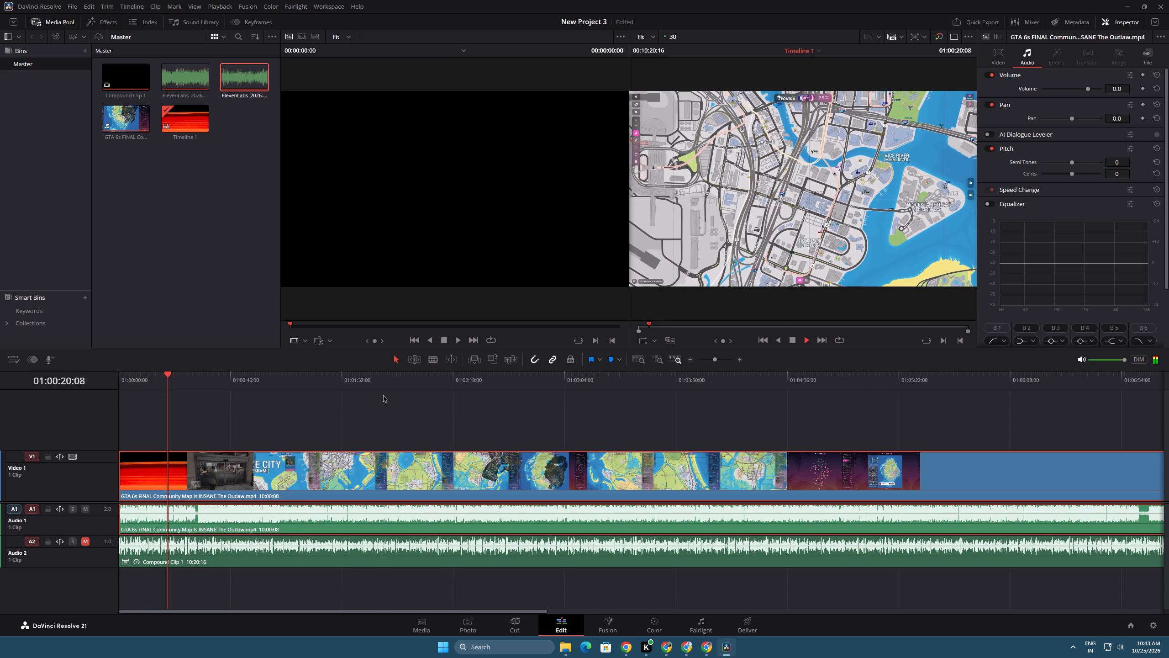
Split both the video and its original audio at 01:00:28:03, just before The Outlaw intro starts fading in.
left_click(378, 387)
left_click_drag(192, 373, 225, 377)
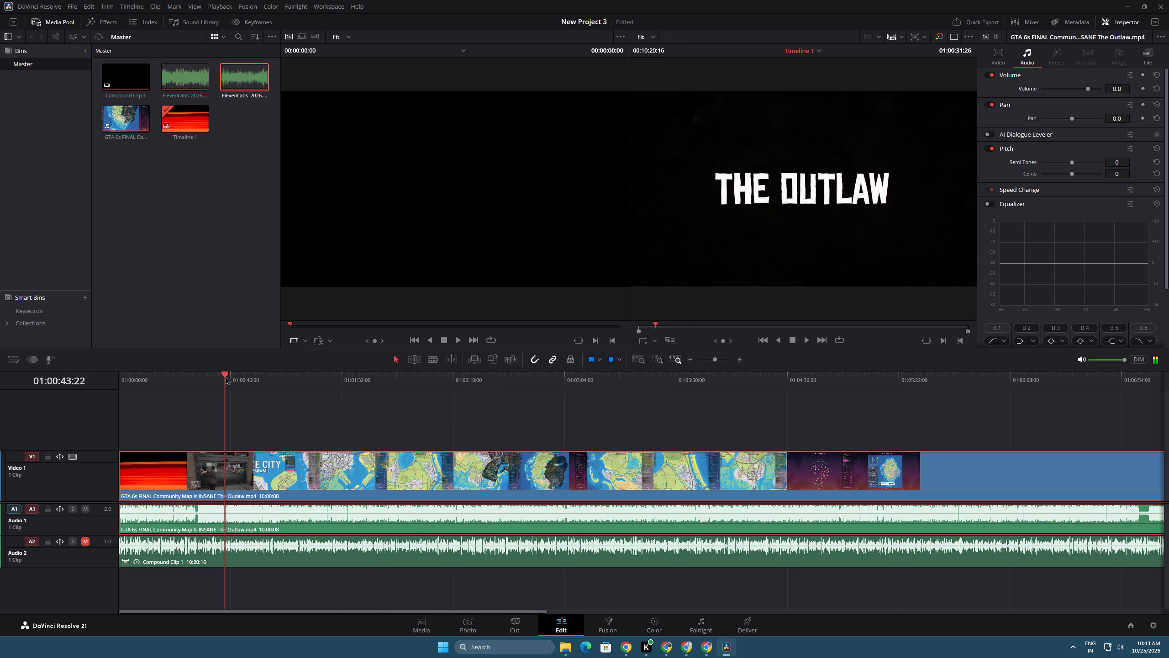
left_click_drag(225, 377, 207, 379)
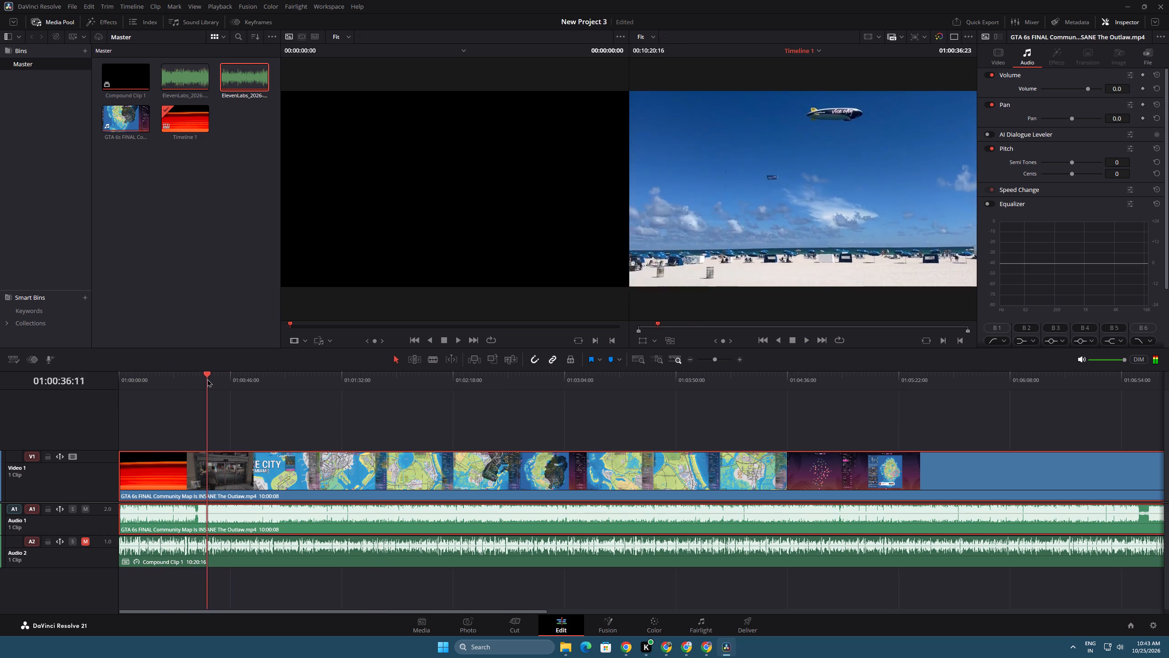
left_click_drag(207, 379, 196, 379)
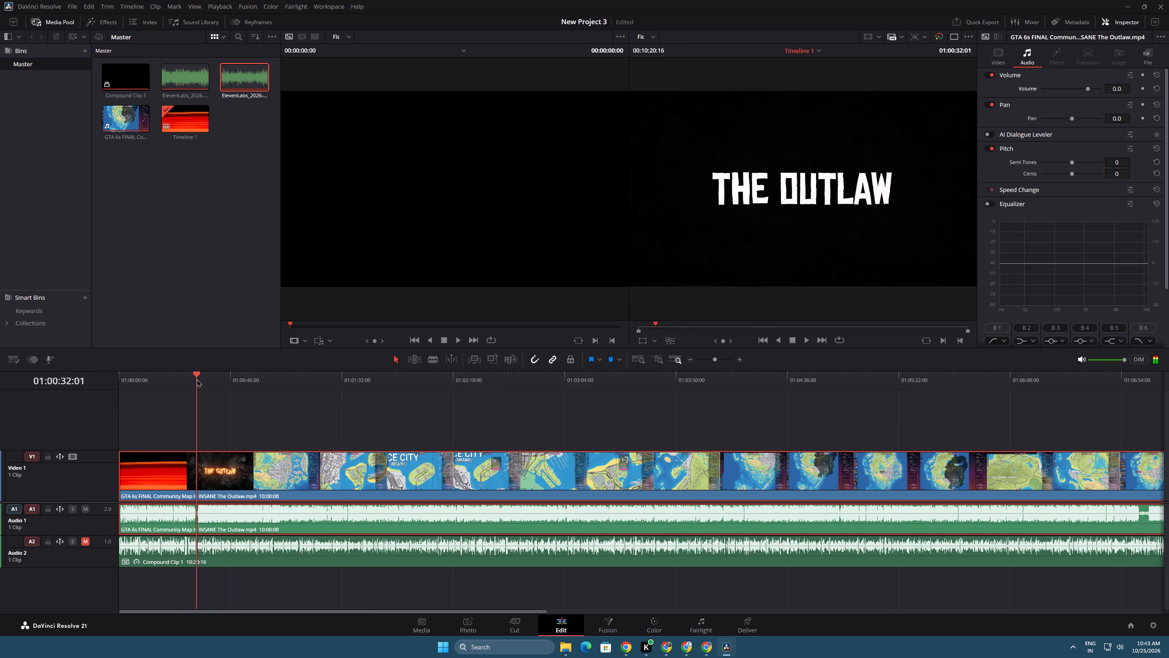
left_click_drag(196, 379, 192, 379)
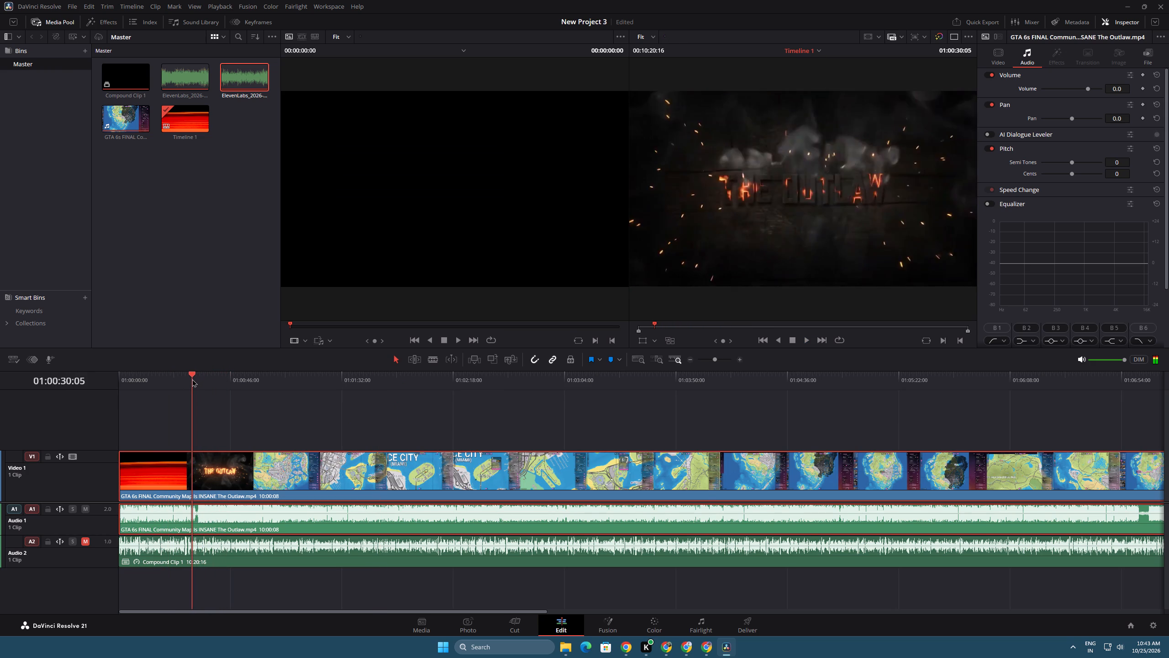
left_click_drag(192, 379, 188, 379)
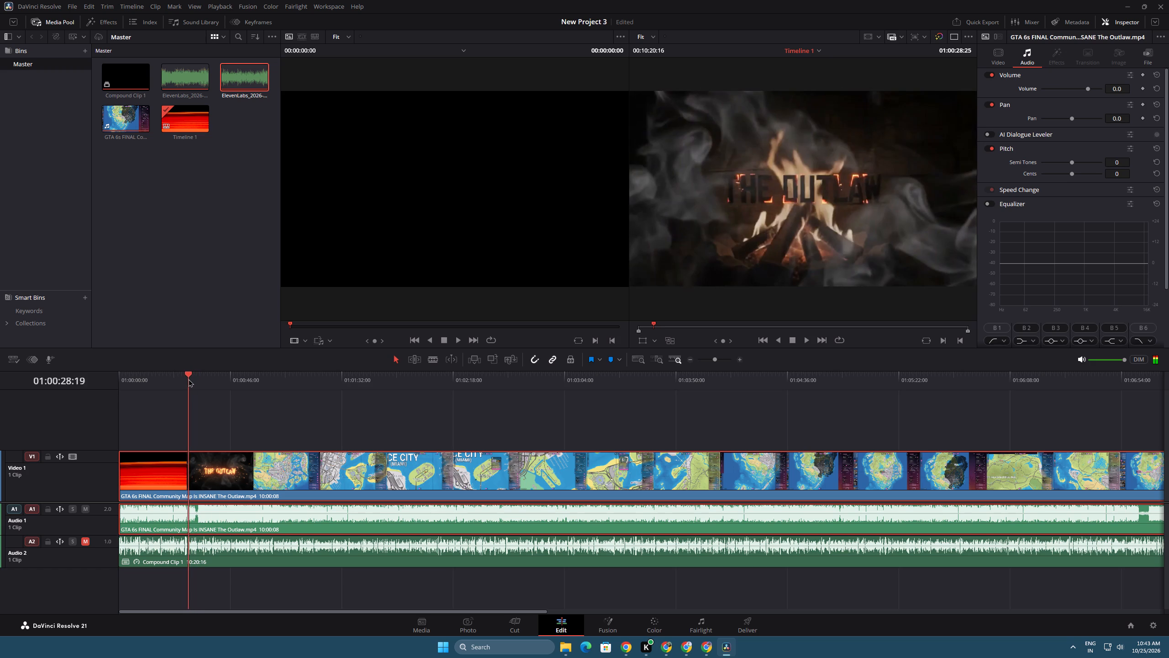
left_click_drag(188, 379, 187, 379)
key("space")
key("Left")
key("Left")
key("Left")
key("Left")
key("Left")
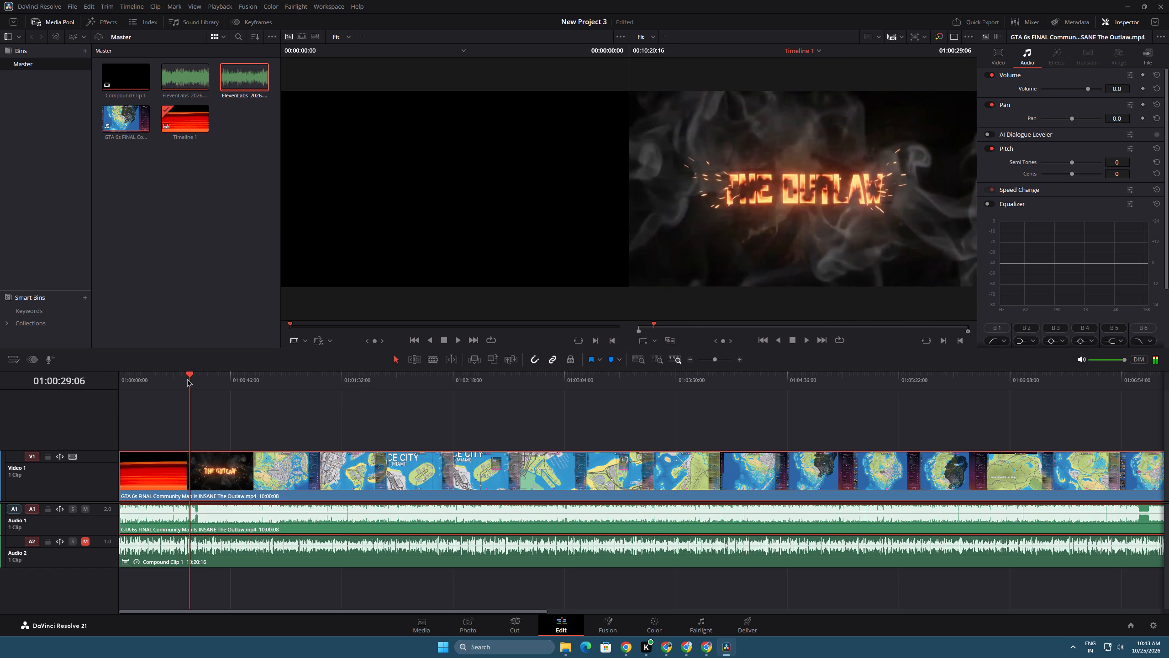
key("Left")
key("Left")
key("Left")
key("Left")
key("Left")
key("Left")
key("Left")
key("Left")
key("Left")
key("Left")
key("Left")
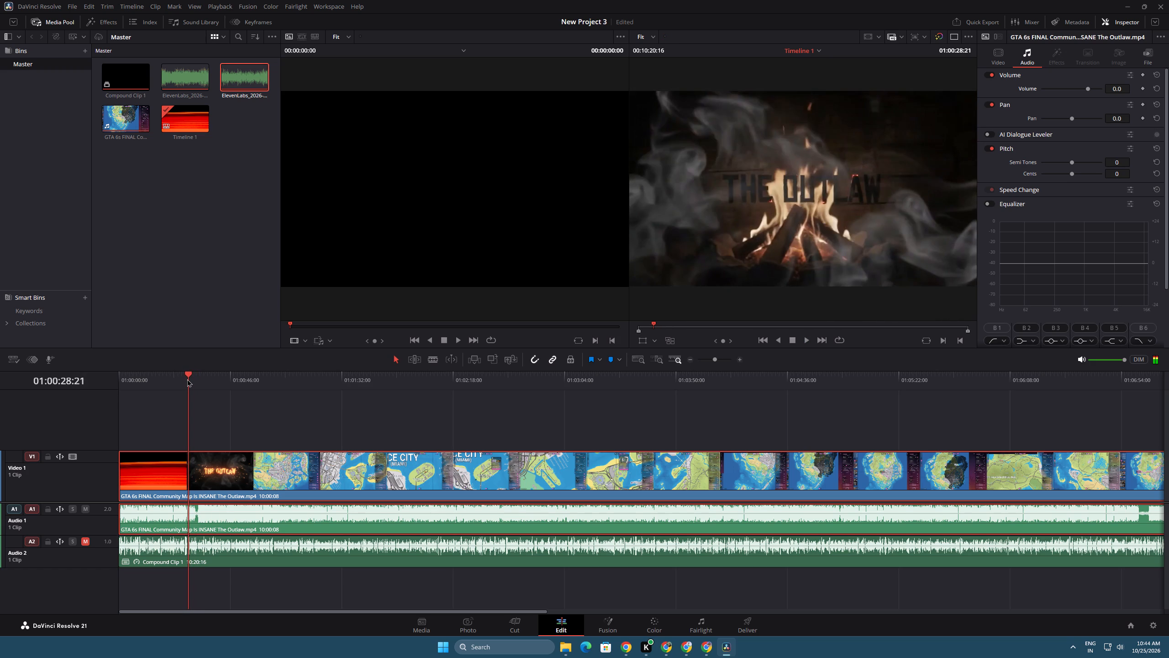
key("Left")
key("Left")
key("Left")
key("Left")
key("Left")
key("Left")
key("Left")
key("Left")
key("Left")
key("Left")
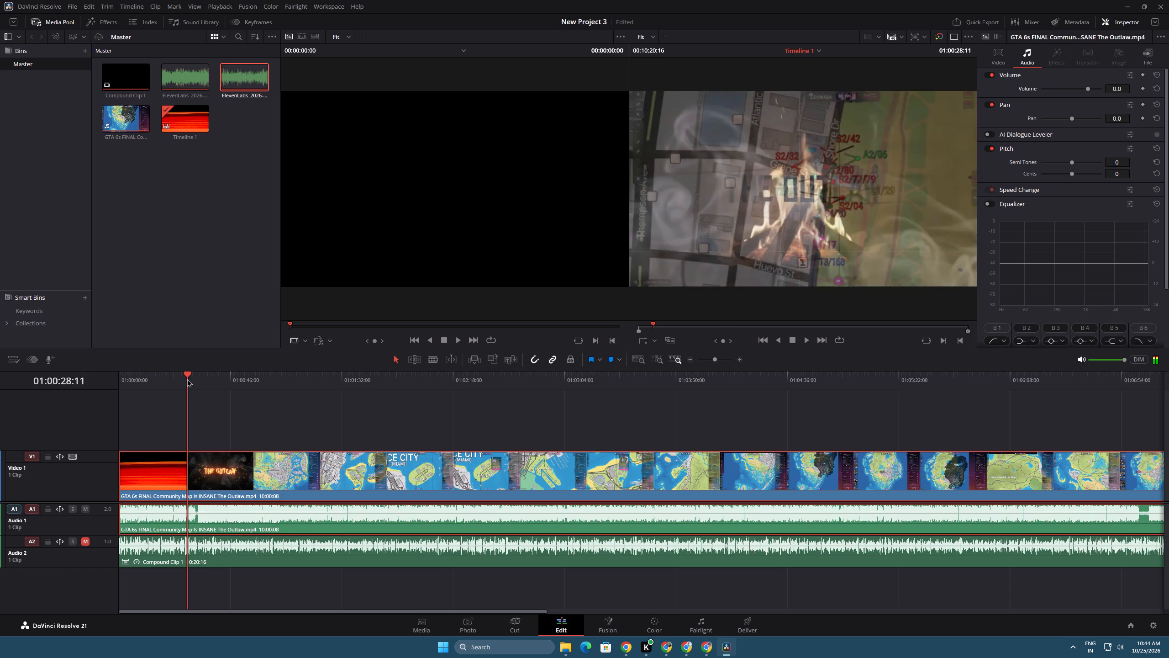
key("Left")
key("Left")
key("Left")
key("Left")
key("Left")
key("Left")
key("Left")
key("Left")
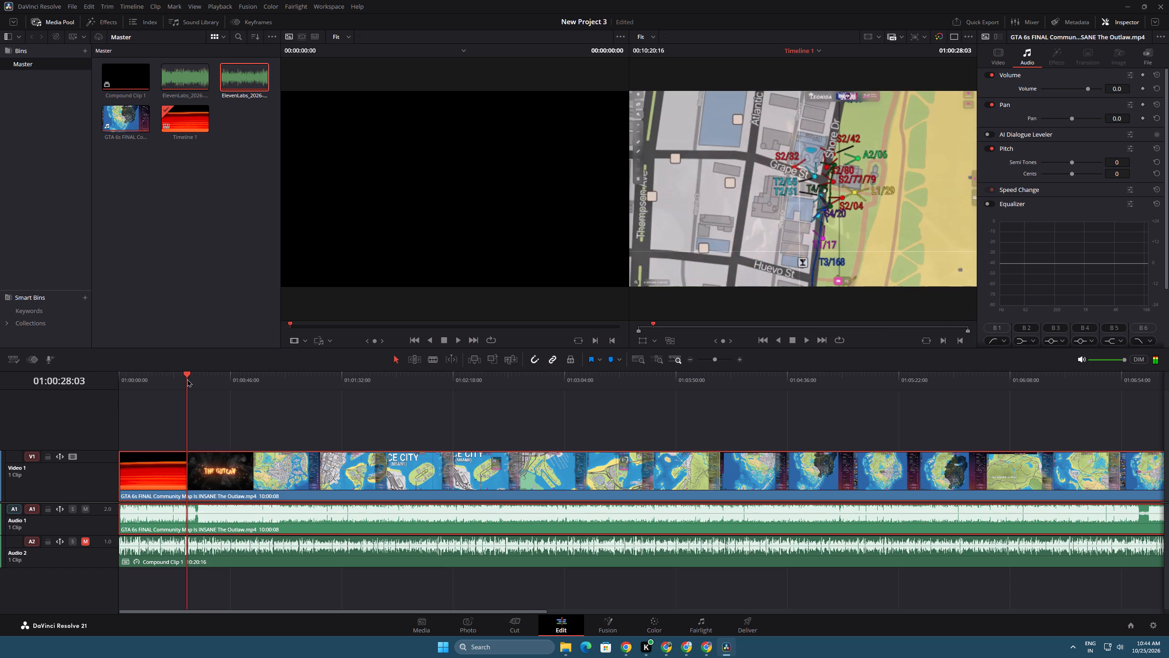
left_click(429, 362)
left_click(185, 472)
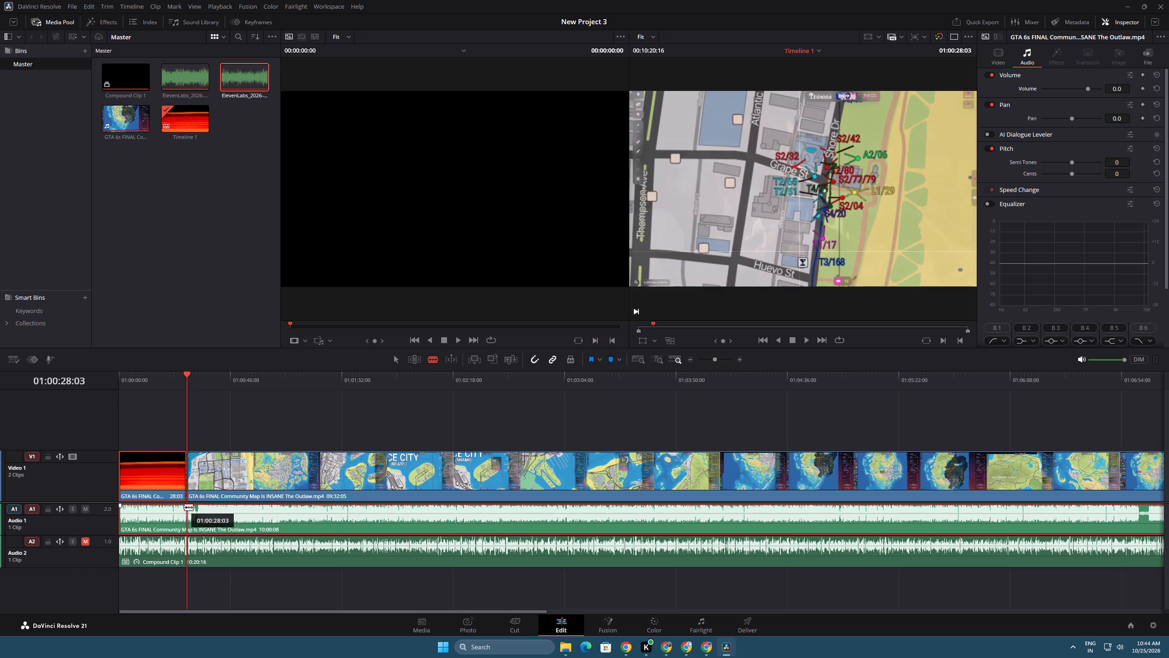
left_click(184, 508)
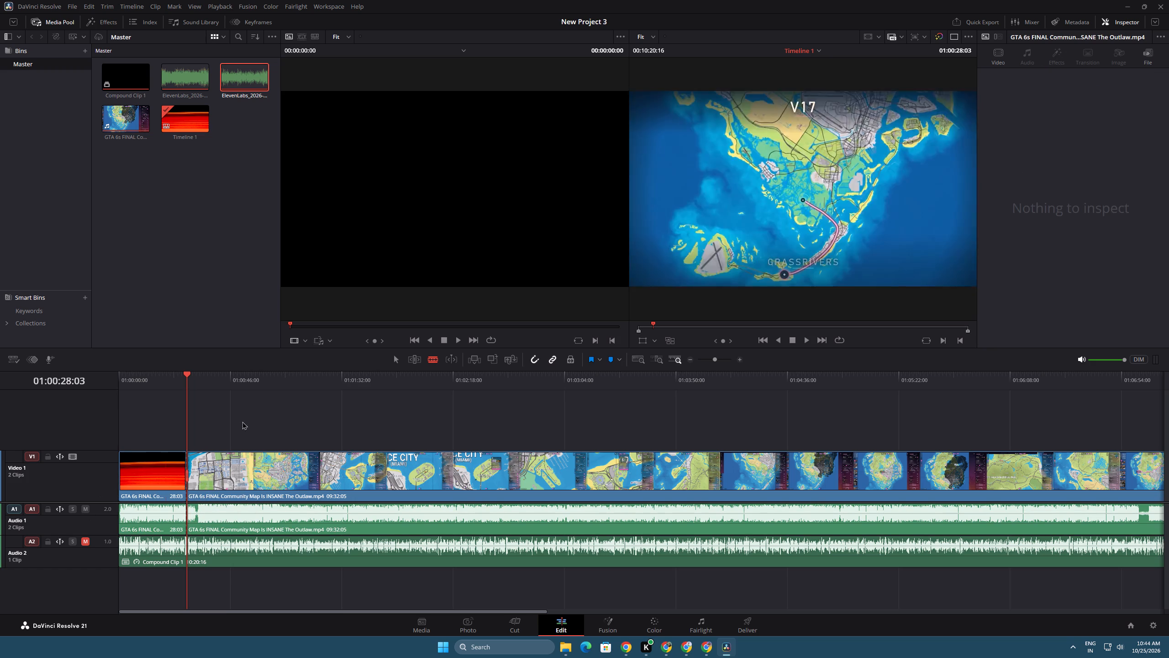
Turn off auto track selection on Audio 1, Audio 2 and Video 1, and delete the original audio's first piece before the cut.
left_click(392, 361)
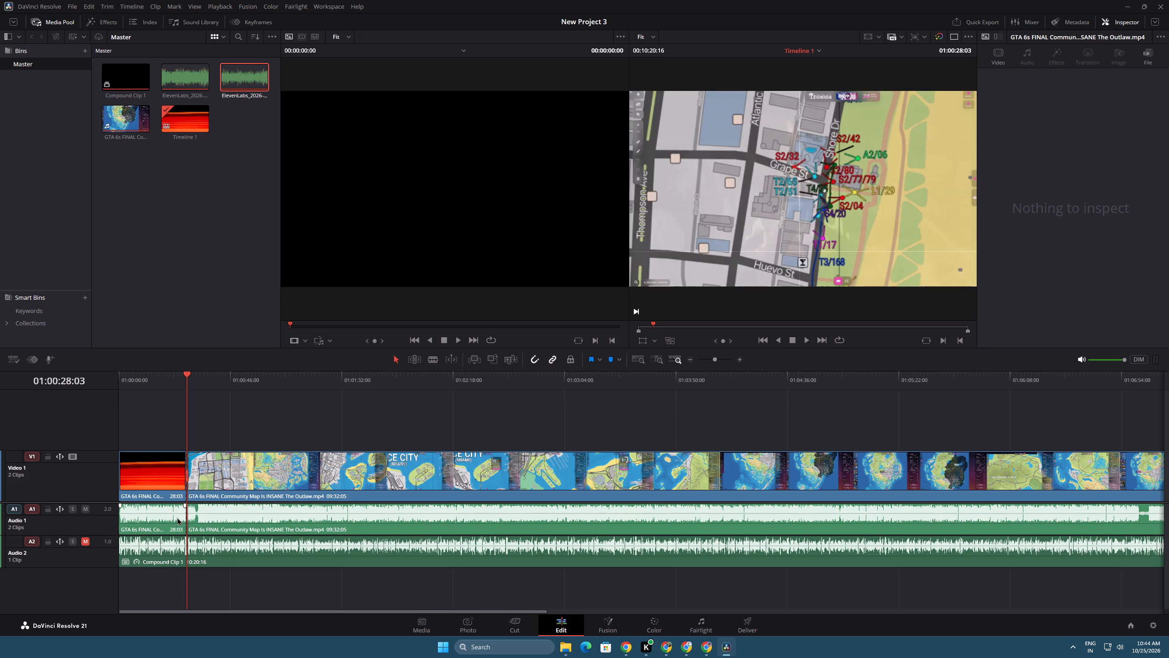
left_click(164, 517)
left_click(59, 508)
left_click(59, 539)
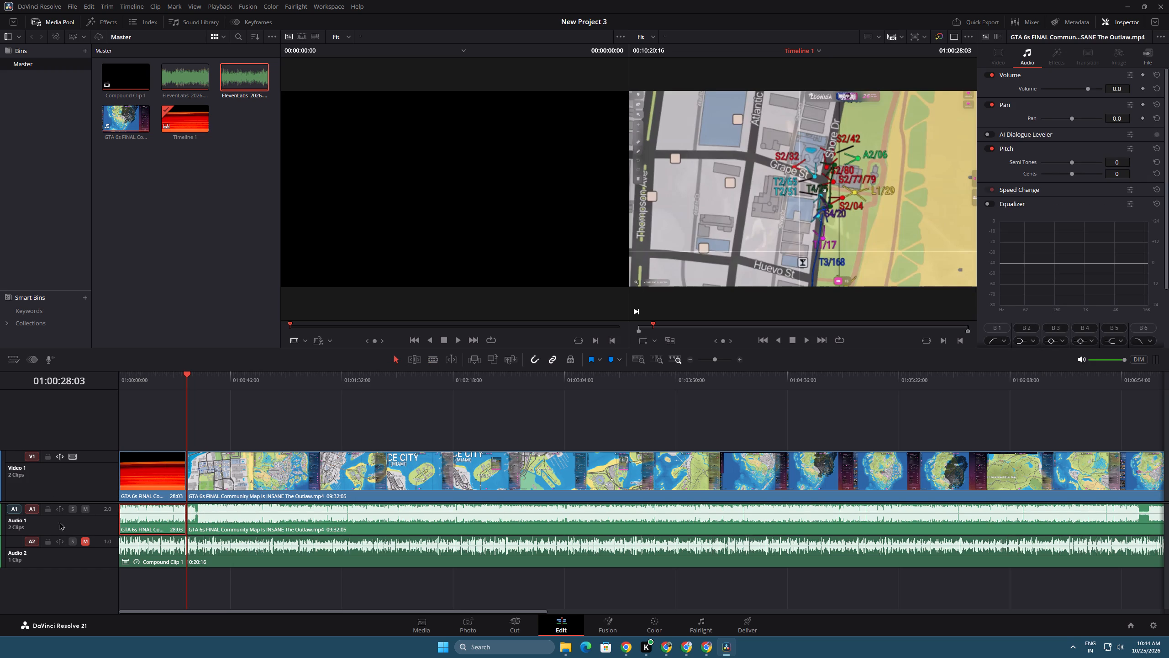
left_click(58, 460)
left_click(135, 525)
key("Delete")
Delete the remaining long piece of the video's original audio from Audio 1.
left_click(236, 521)
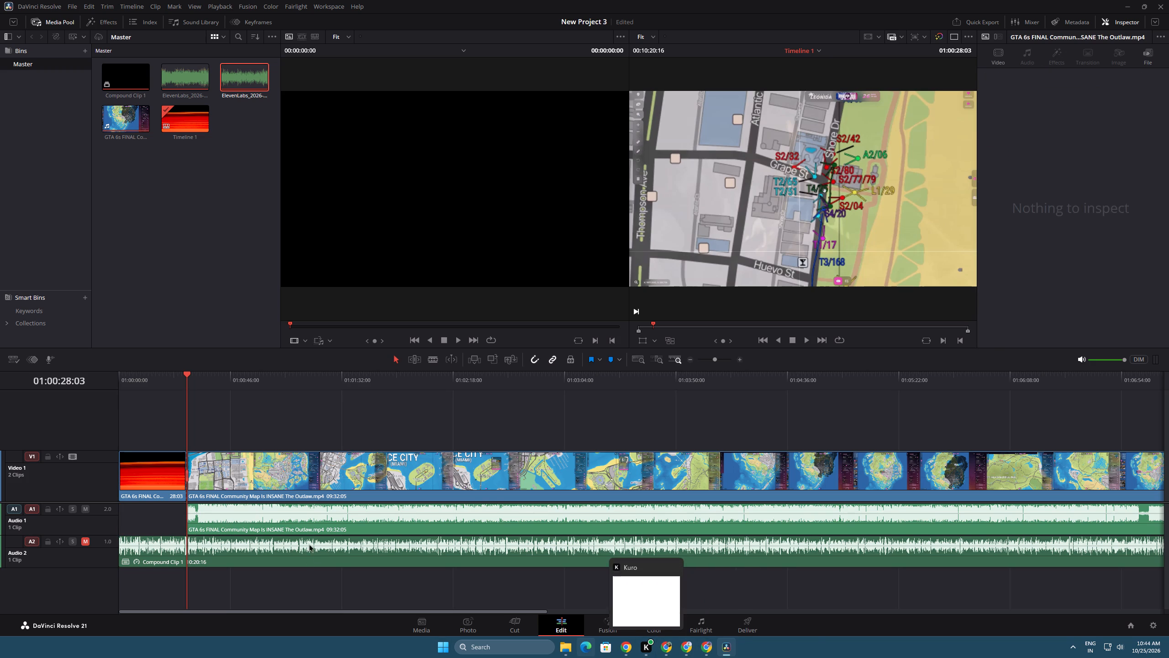
left_click(337, 515)
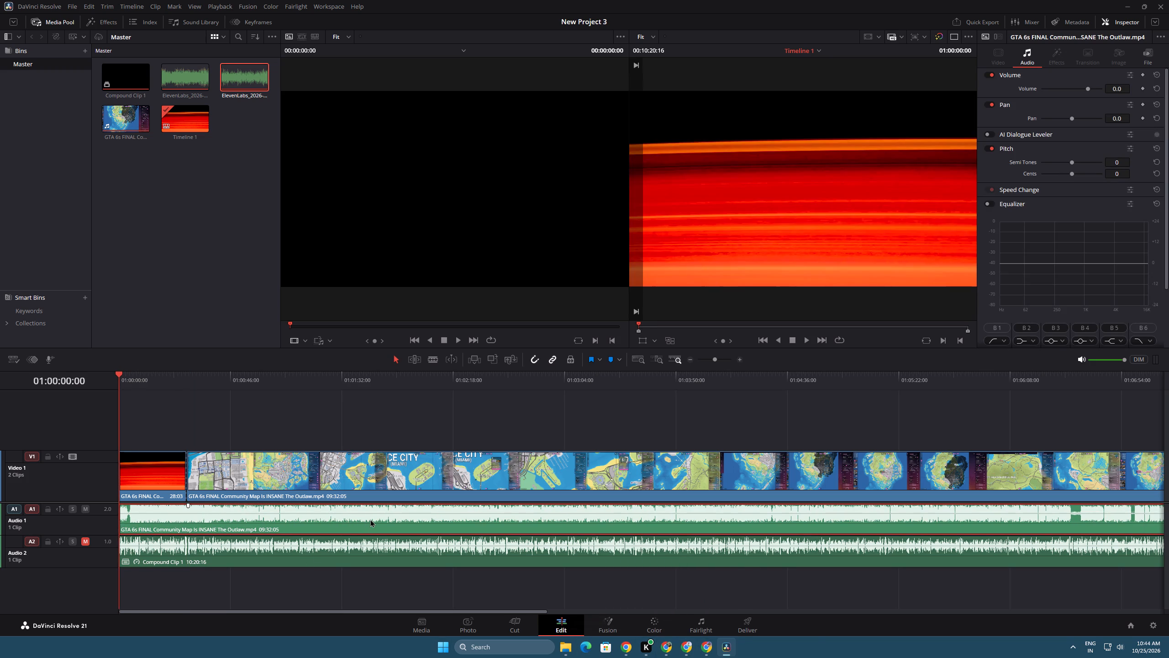
key("Delete")
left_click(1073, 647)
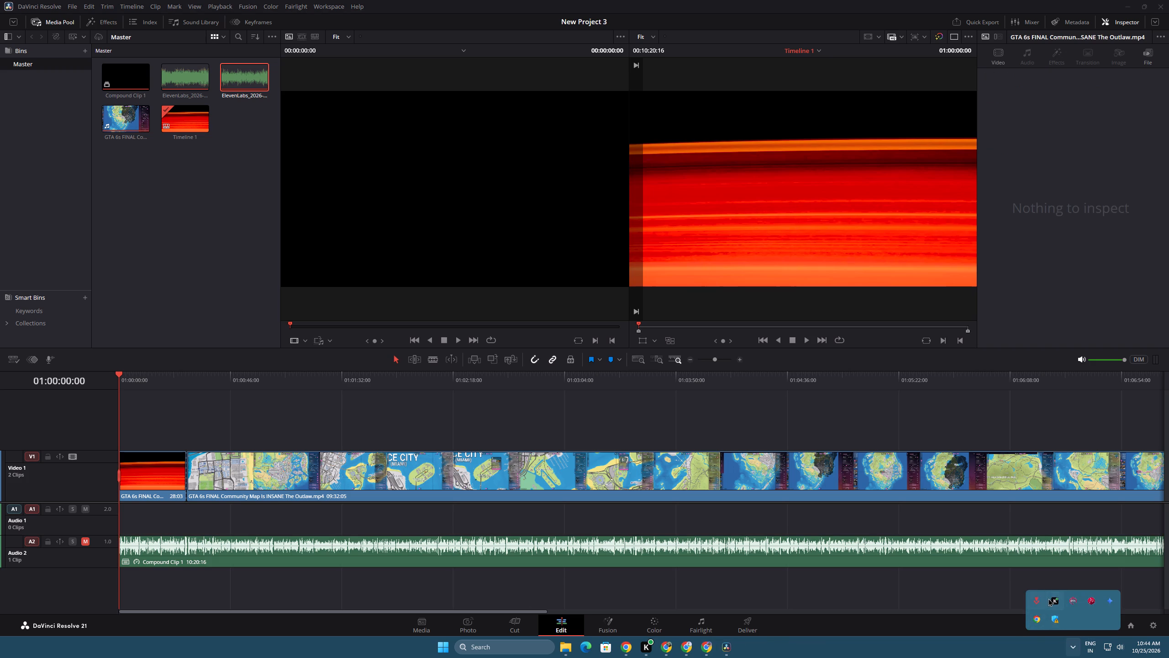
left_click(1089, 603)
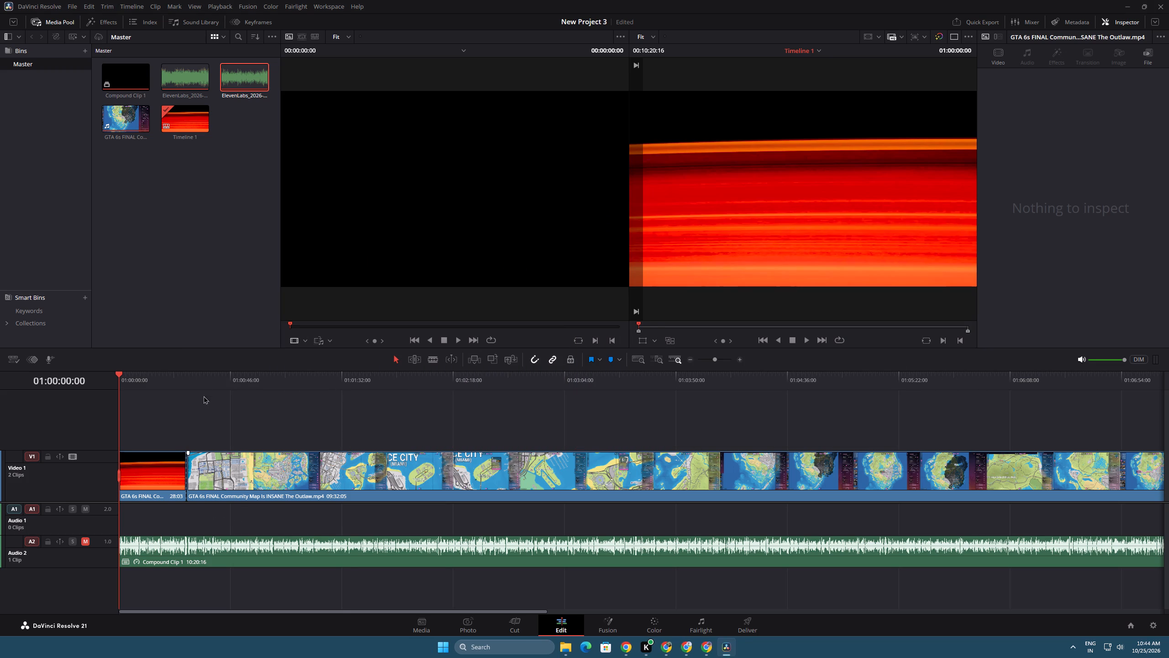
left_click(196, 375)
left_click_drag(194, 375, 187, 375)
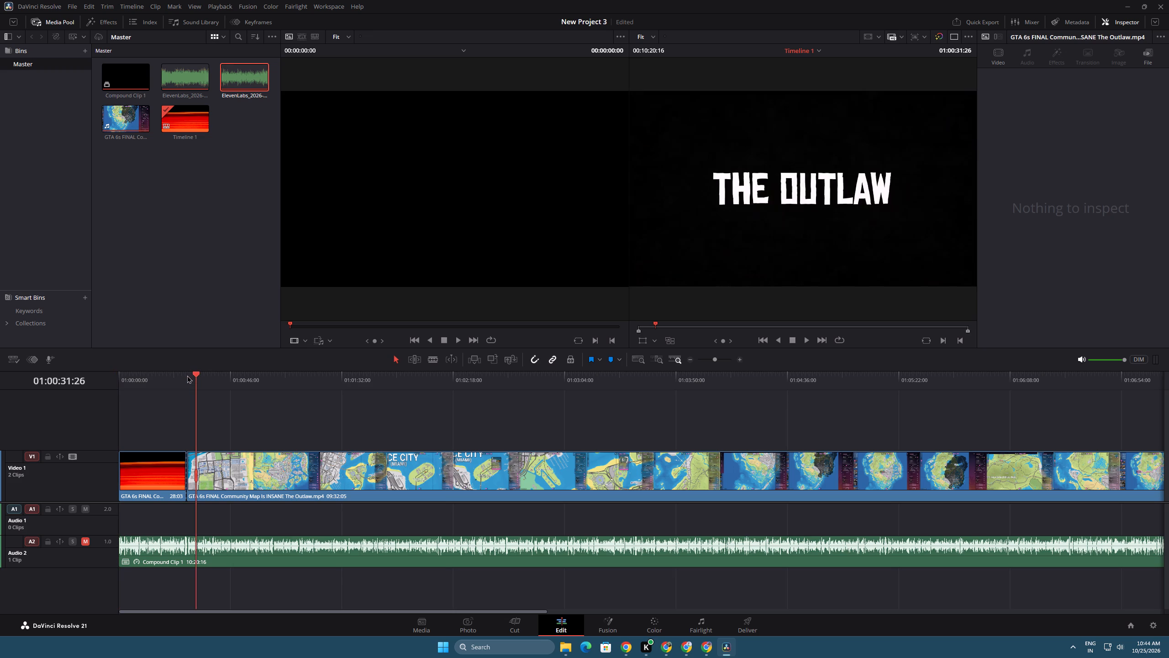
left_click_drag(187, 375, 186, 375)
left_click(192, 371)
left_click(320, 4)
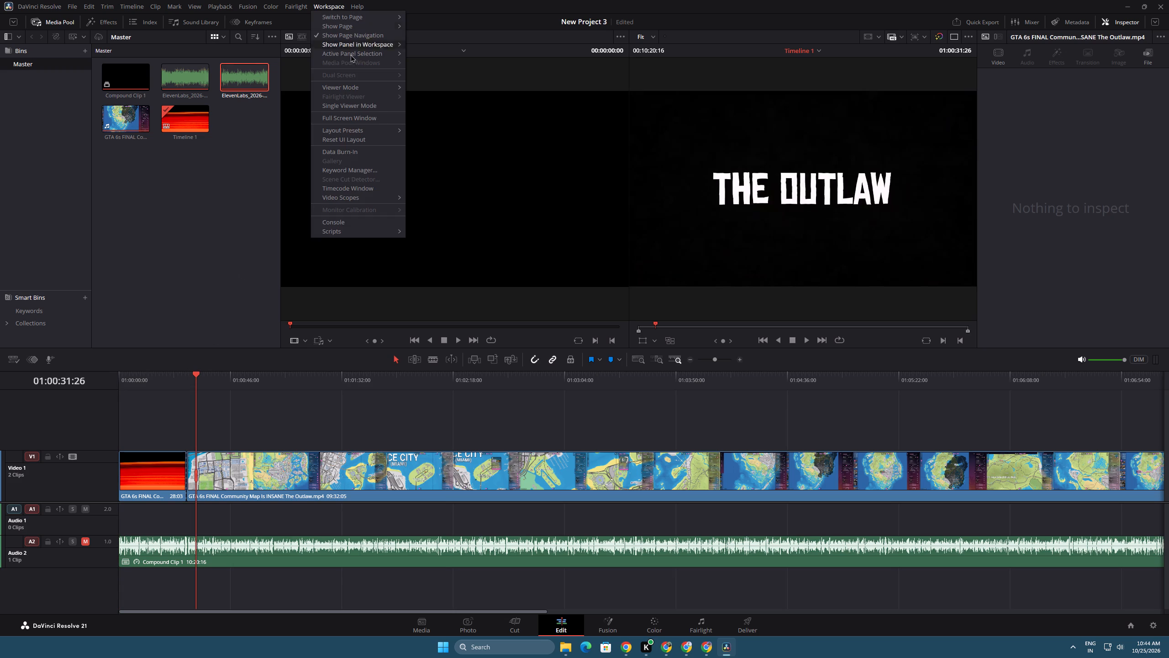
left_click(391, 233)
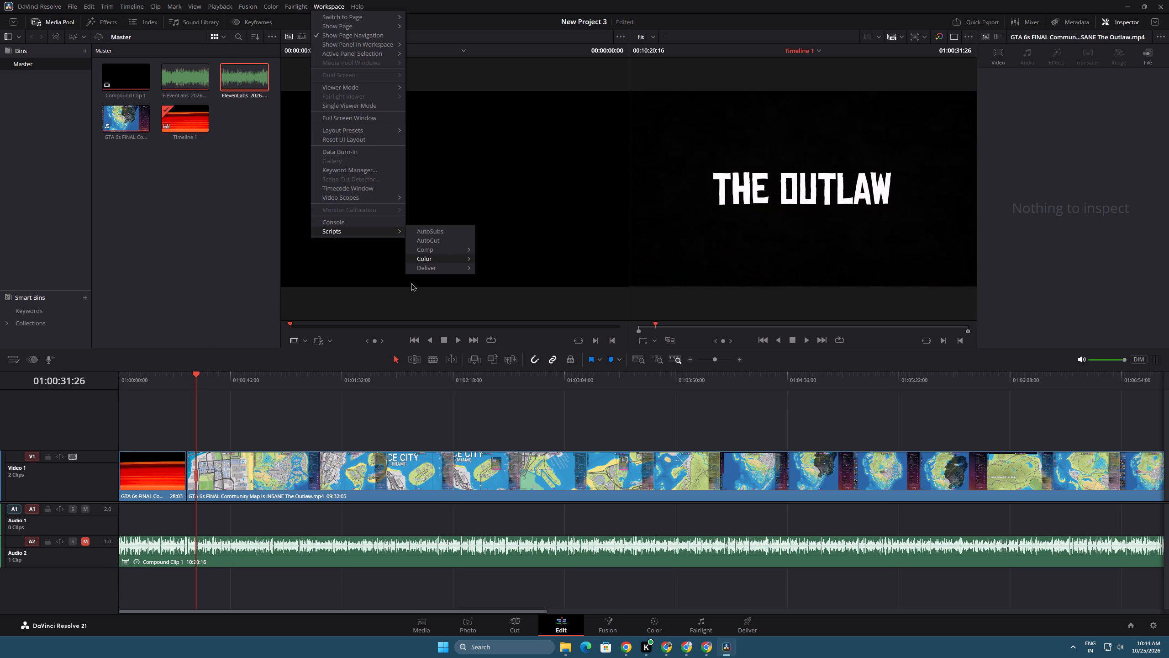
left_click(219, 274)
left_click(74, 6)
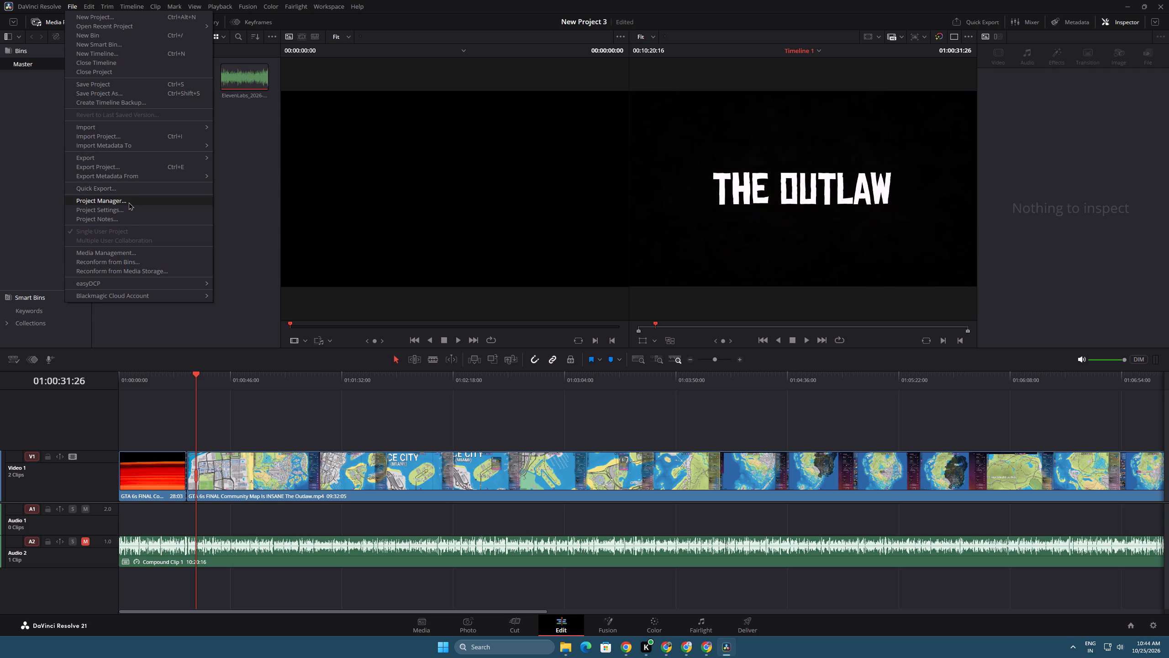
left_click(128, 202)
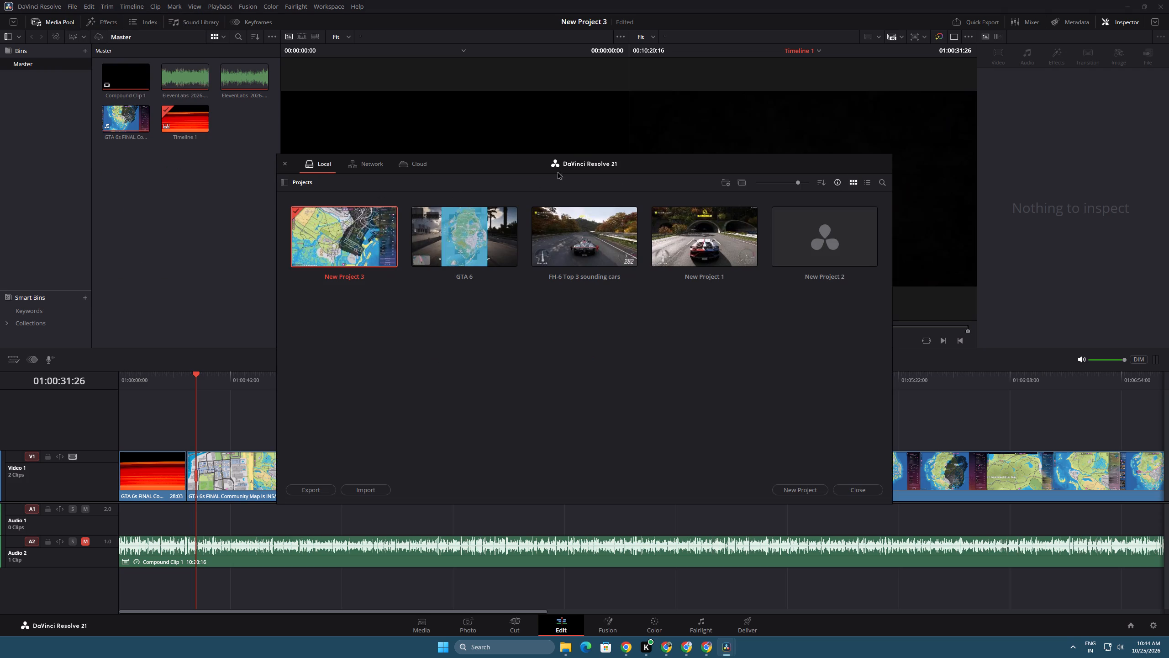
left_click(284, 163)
Look through the project settings from Master Settings to Capture and Playback, and close them without changing anything.
left_click(70, 3)
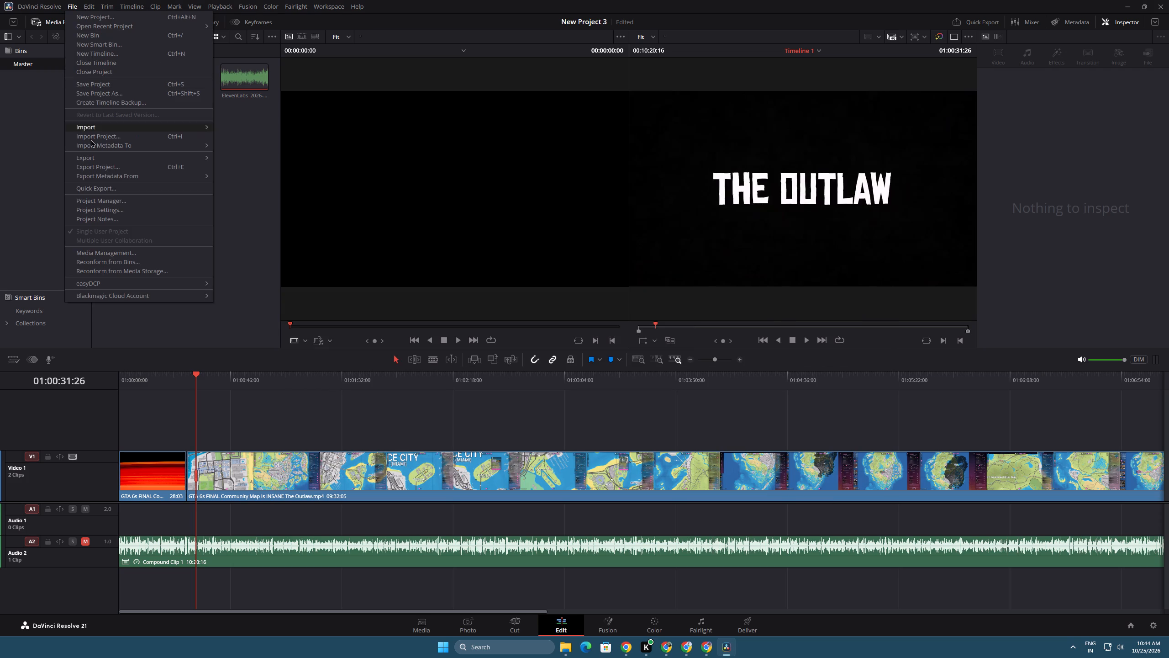
left_click(121, 211)
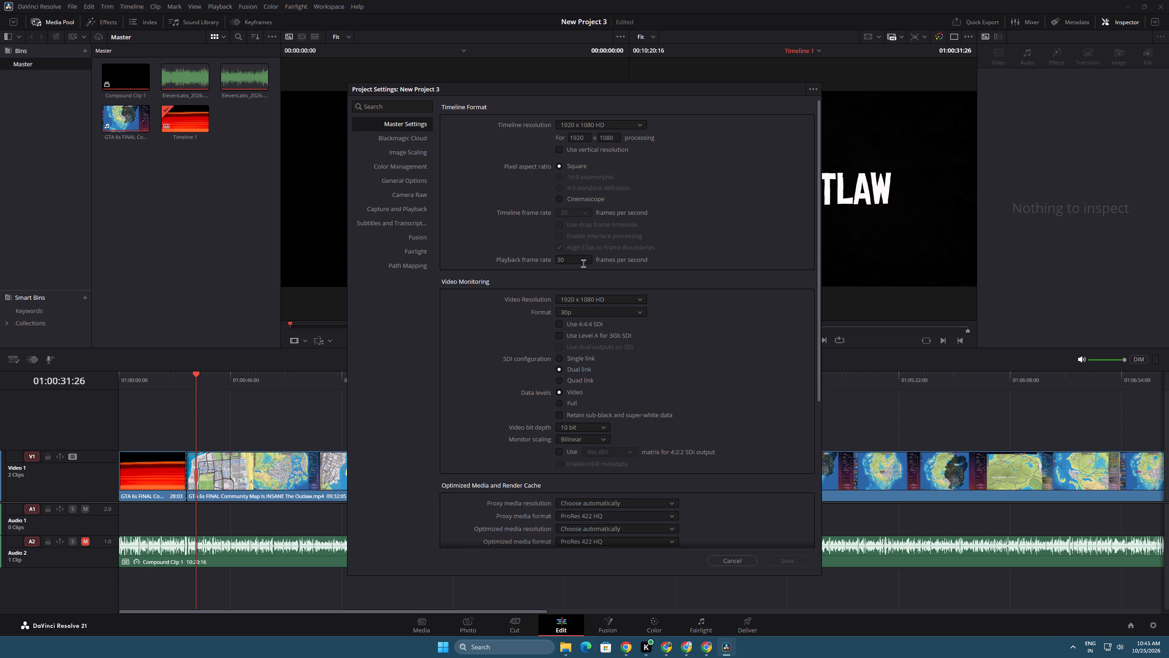
scroll(600, 450, "down", 2)
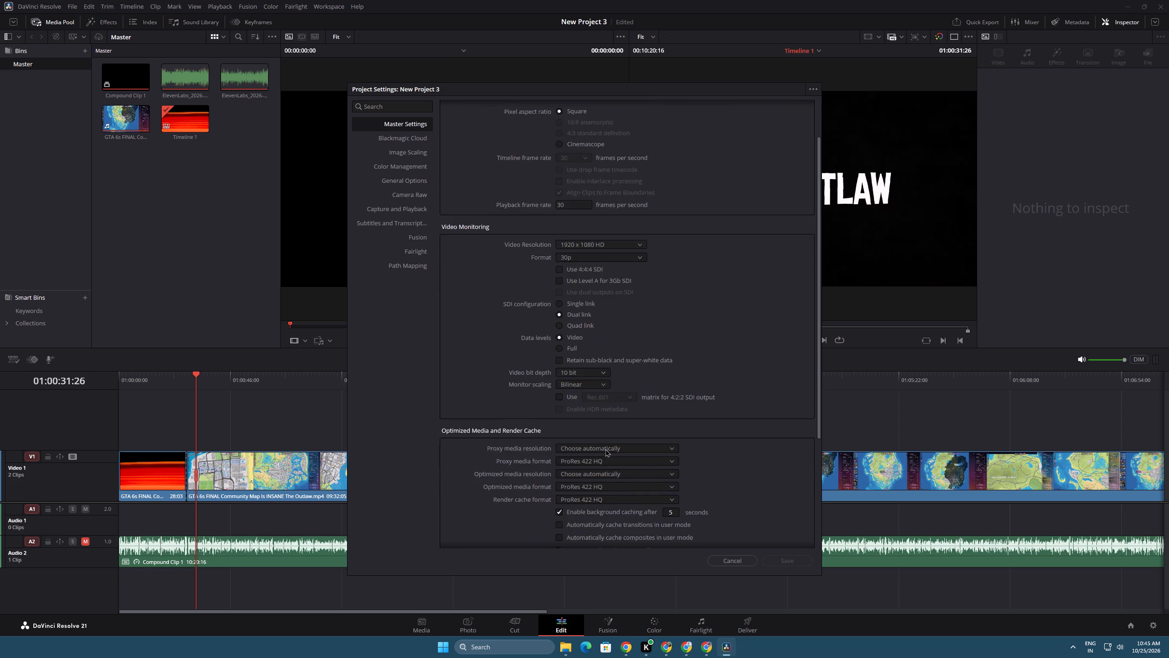
scroll(605, 449, "down", 2)
scroll(528, 379, "up", 7)
left_click(403, 129)
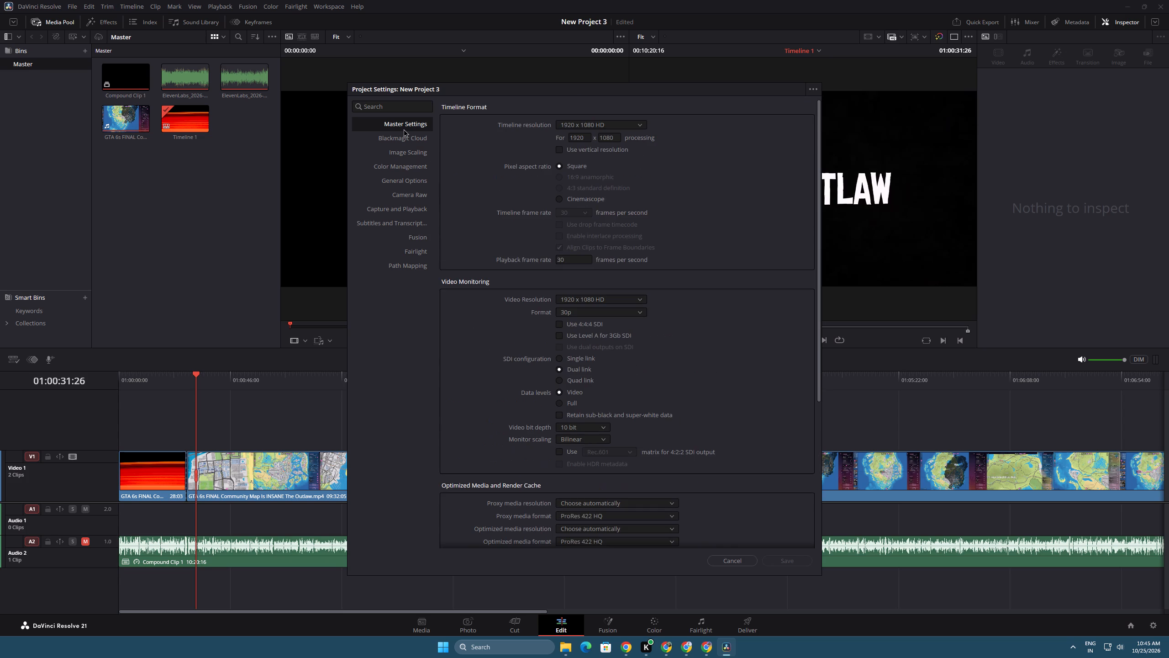
left_click(407, 138)
left_click(410, 157)
left_click(411, 171)
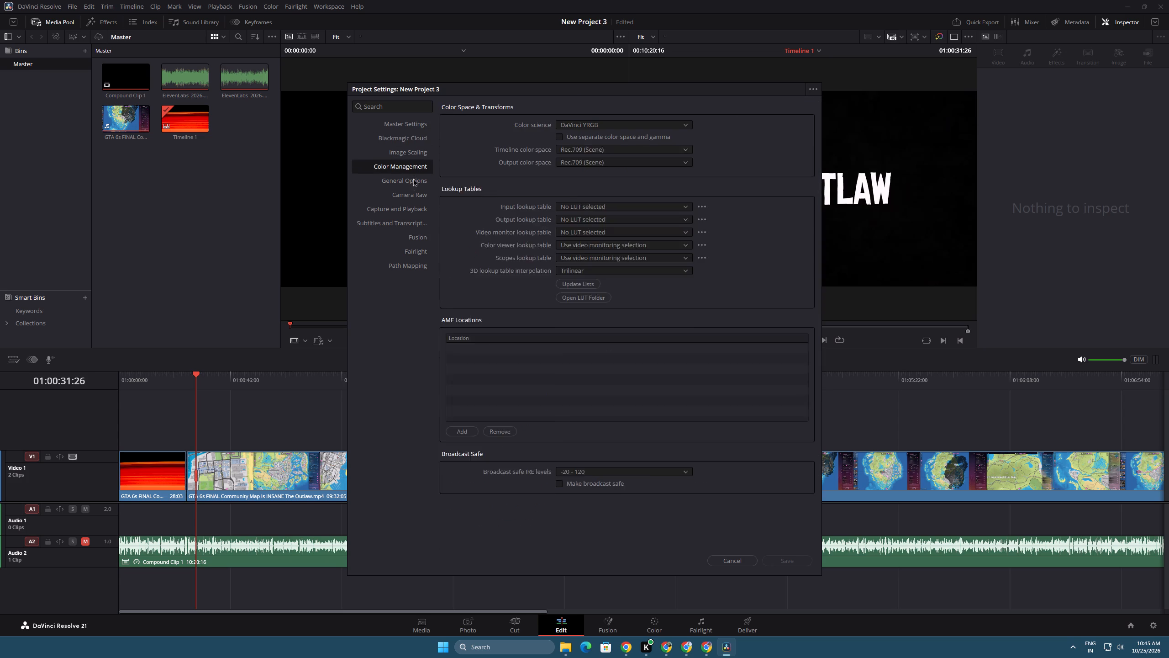
left_click(414, 182)
left_click(413, 202)
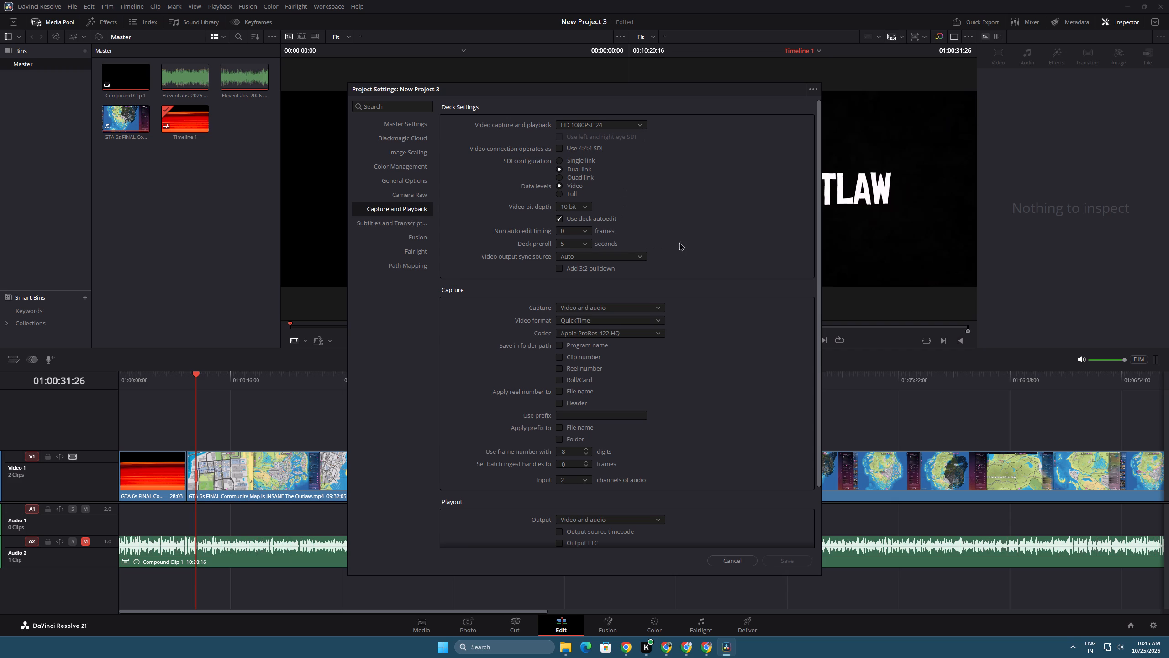
scroll(694, 235, "down", 2)
scroll(696, 276, "down", 9)
left_click(739, 562)
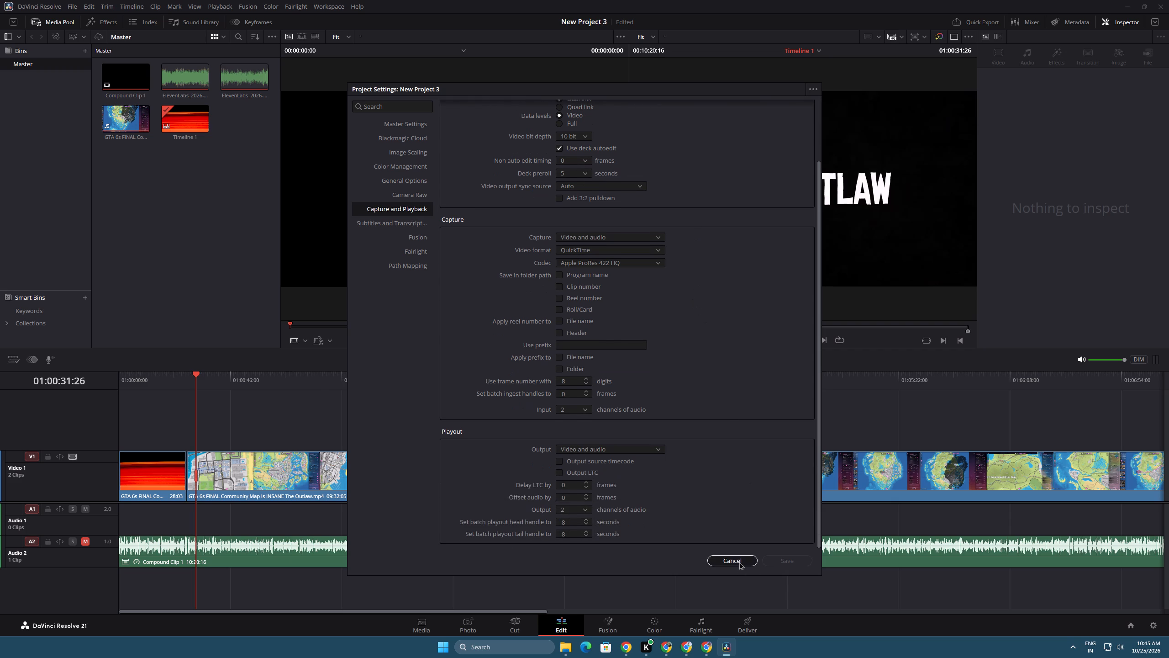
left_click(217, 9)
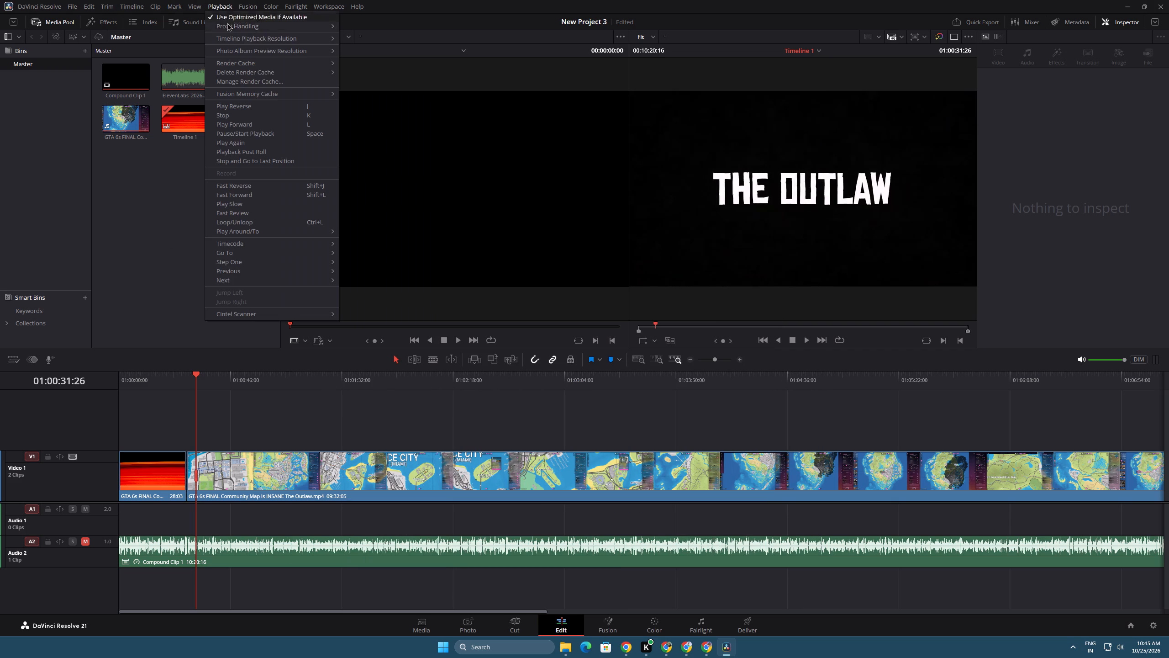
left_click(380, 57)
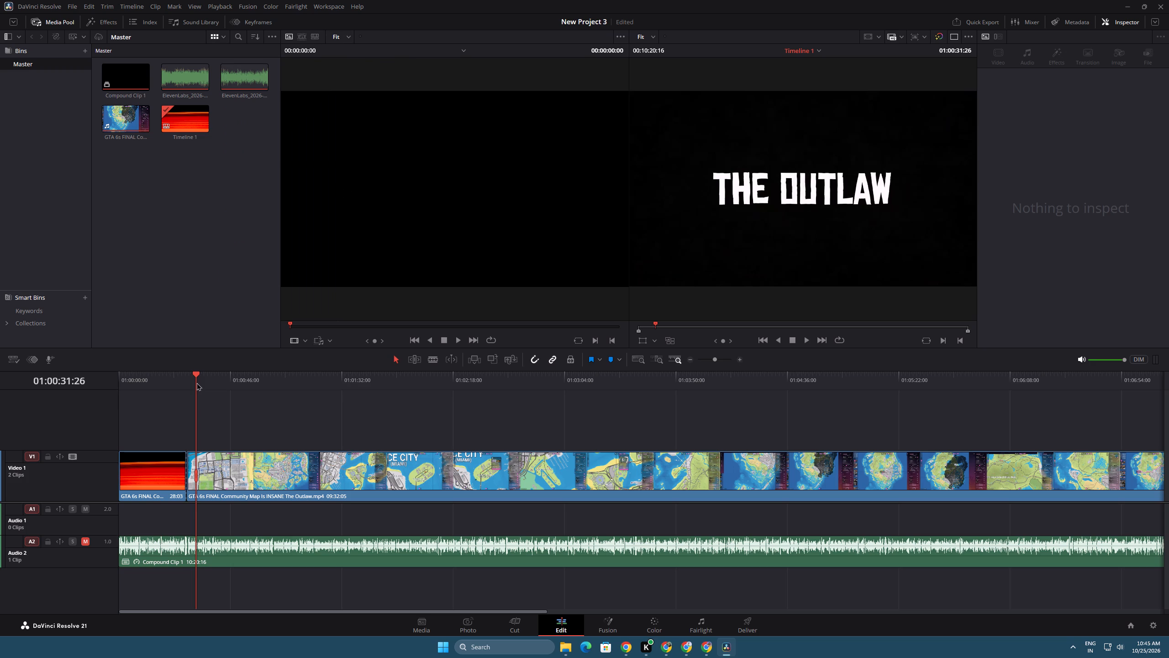
Play the timeline from The Outlaw title and unmute the voiceover track Audio 2.
key("space")
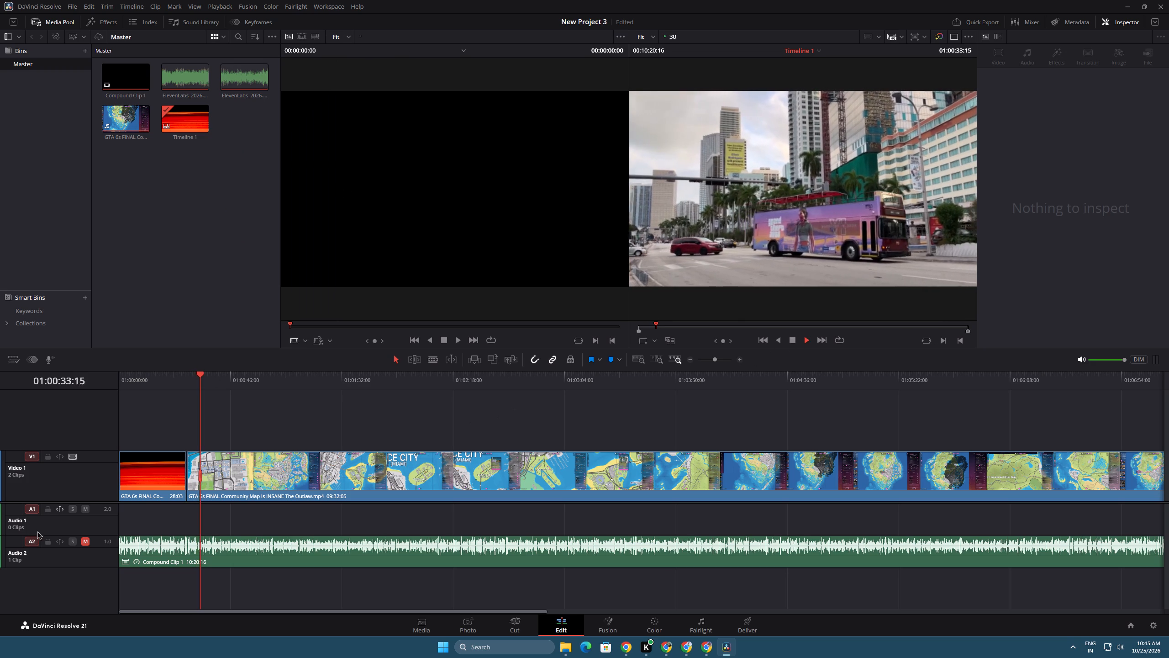
left_click(85, 541)
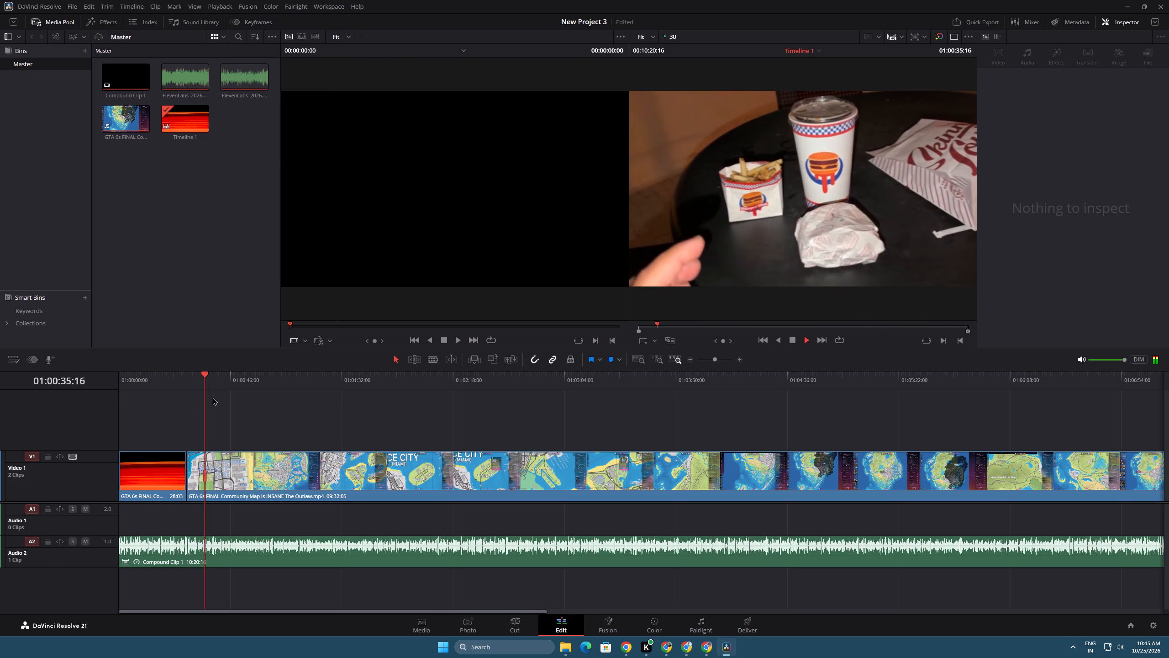
Split the GTA 6 map video on Video 1 at 01:00:32:15, where The Outlaw intro gives way to the bus street shot.
left_click_drag(189, 381, 193, 377)
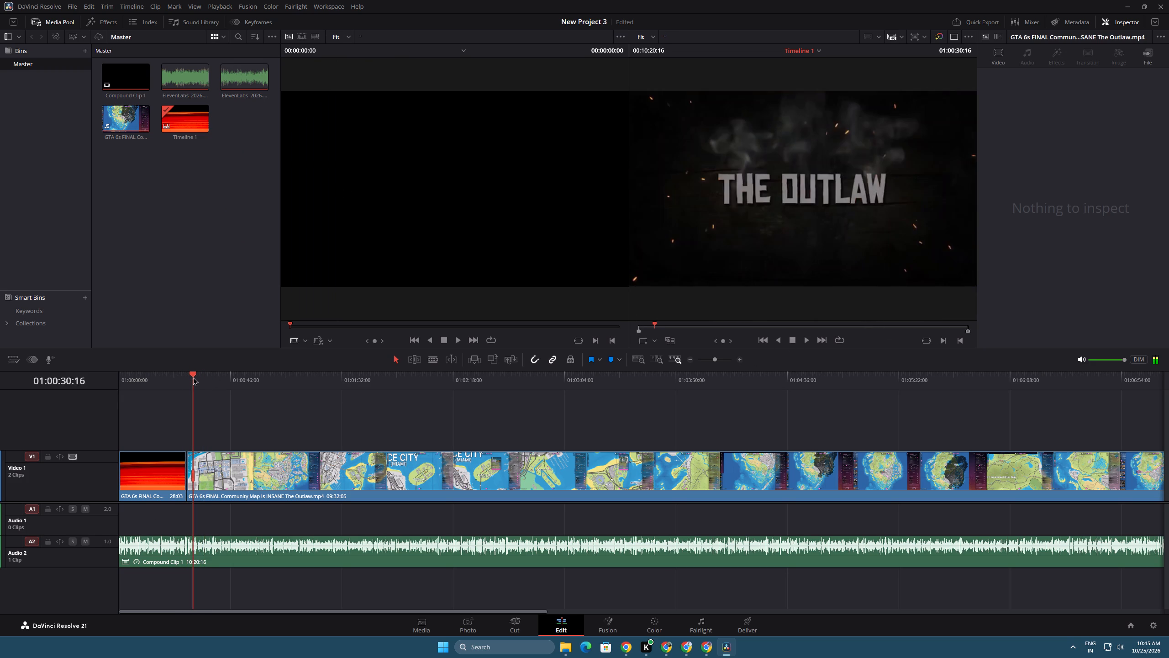
left_click_drag(193, 377, 199, 380)
key("space")
key("Left")
key("Left")
key("Left")
key("Left")
key("Left")
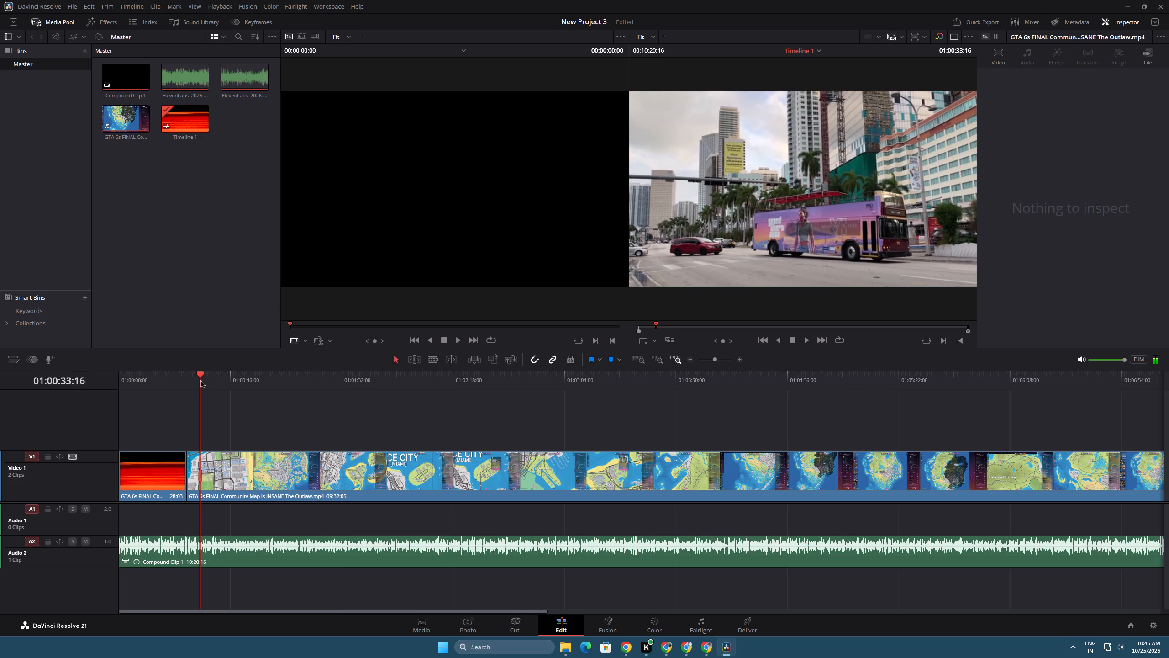
key("Left")
key("Left")
key("Left")
key("Left")
key("Left")
key("Left")
key("Left")
key("Left")
key("Left")
key("Left")
key("Left")
key("Left")
key("Left")
key("Left")
key("Left")
key("Left")
key("Left")
key("Left")
key("Left")
key("Left")
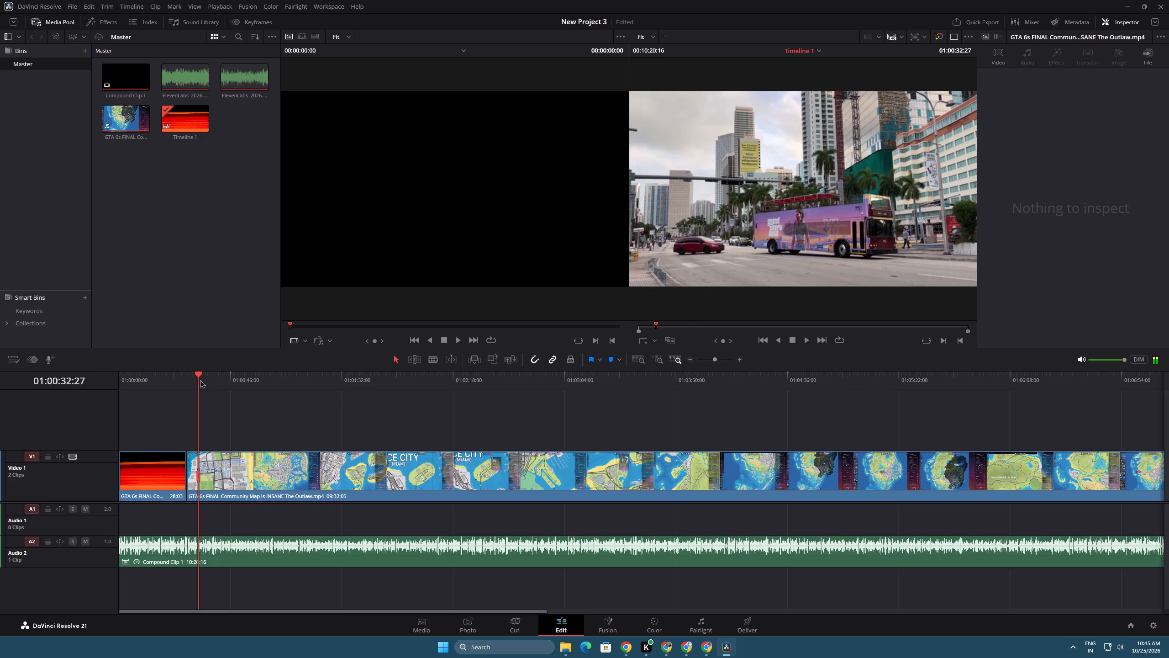
key("Left")
key("Left")
key("Left")
key("Left")
key("Left")
key("Left")
key("Left")
key("Left")
key("Left")
key("Left")
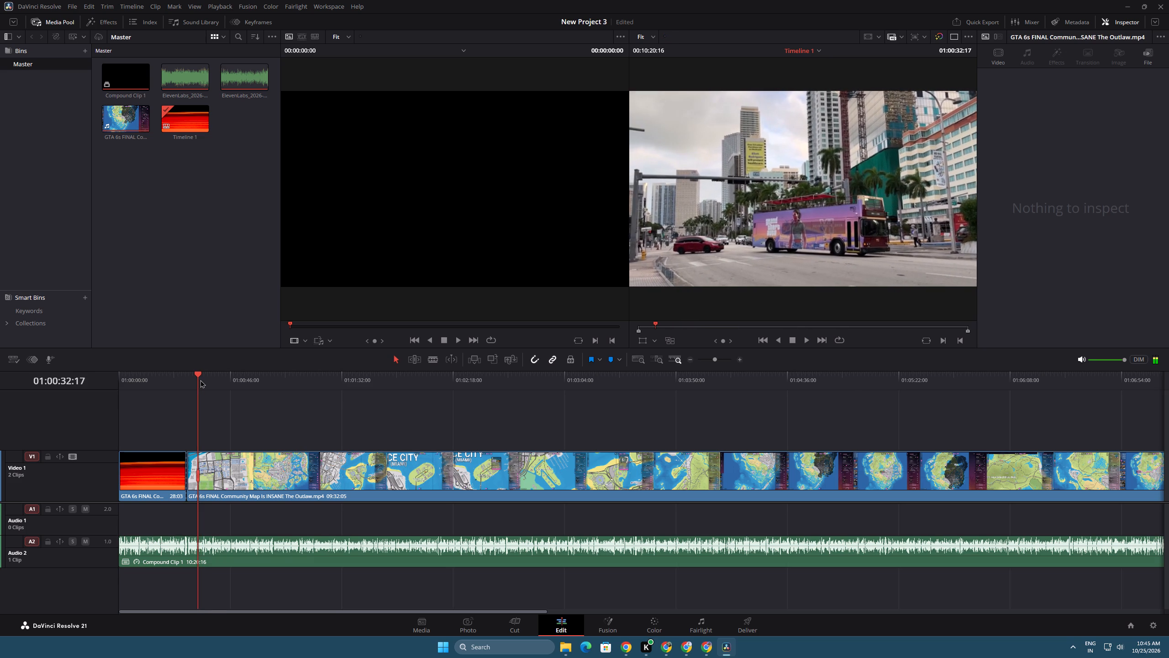
key("Left")
key("Left")
key("Left")
key("Left")
key("Right")
key("Right")
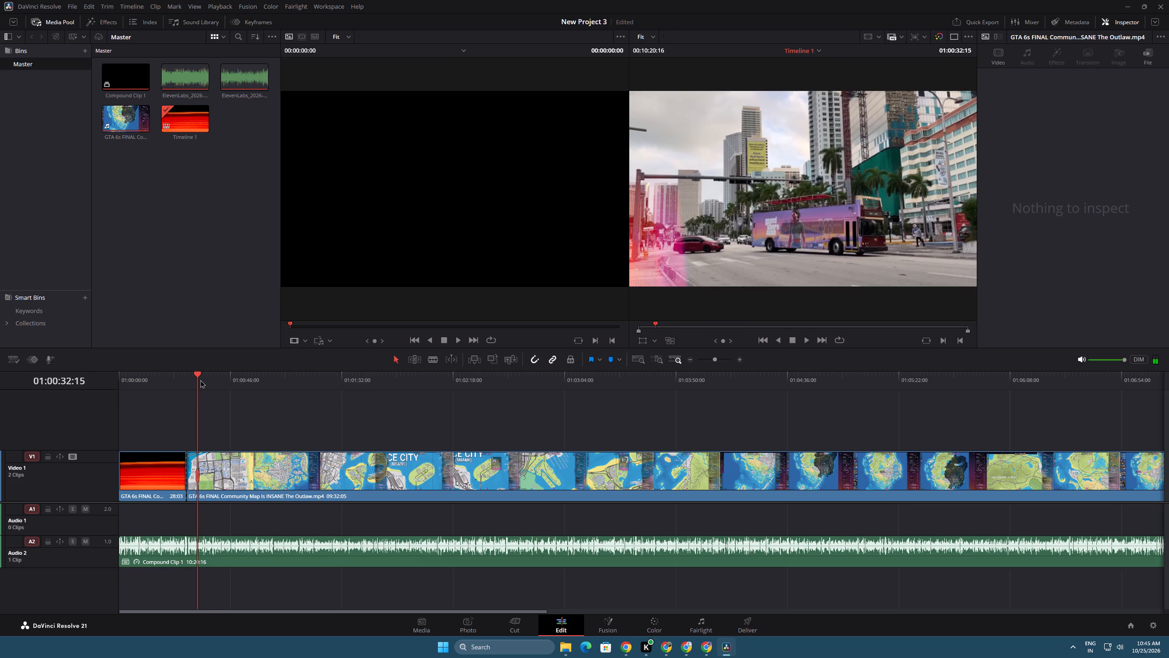
left_click(429, 361)
left_click(197, 469)
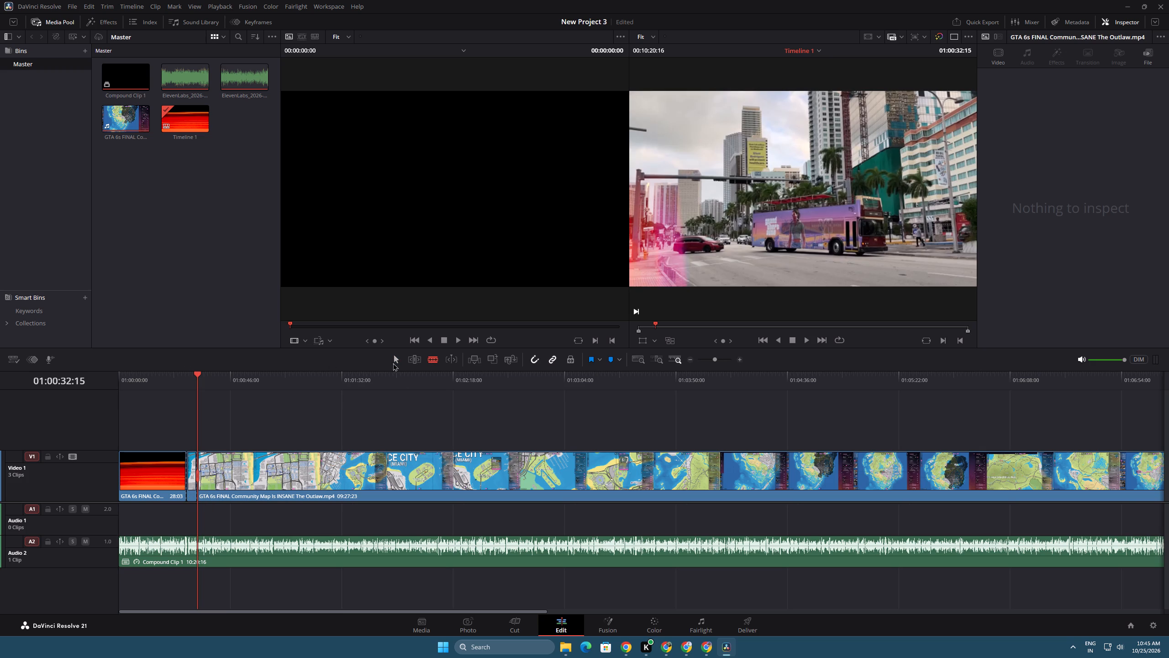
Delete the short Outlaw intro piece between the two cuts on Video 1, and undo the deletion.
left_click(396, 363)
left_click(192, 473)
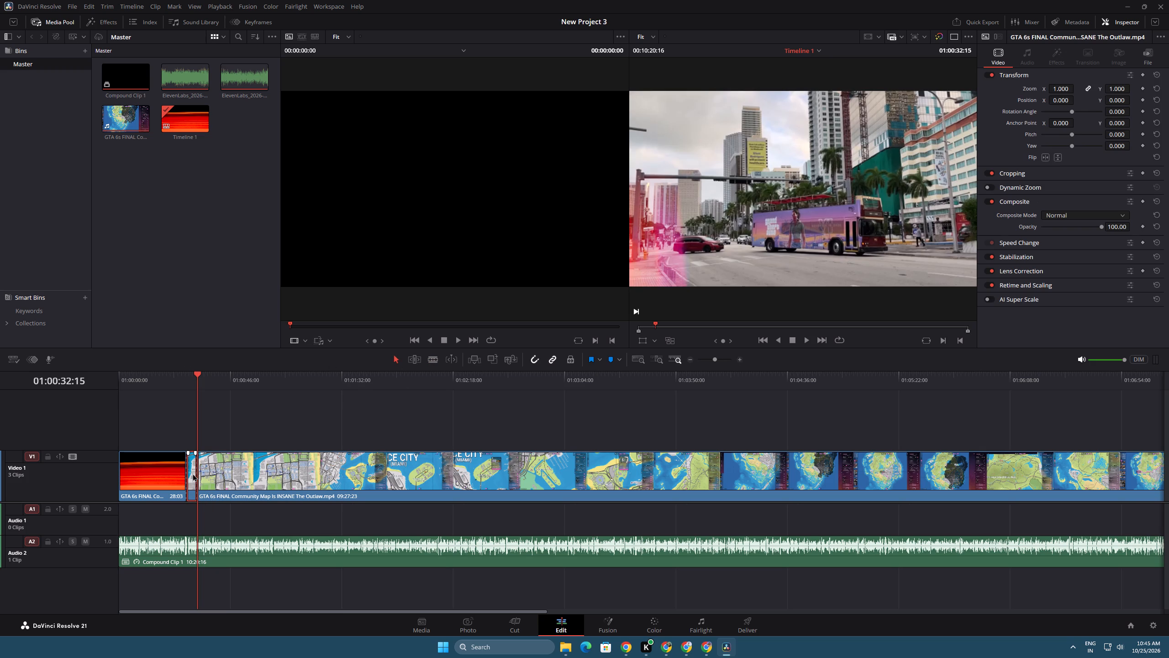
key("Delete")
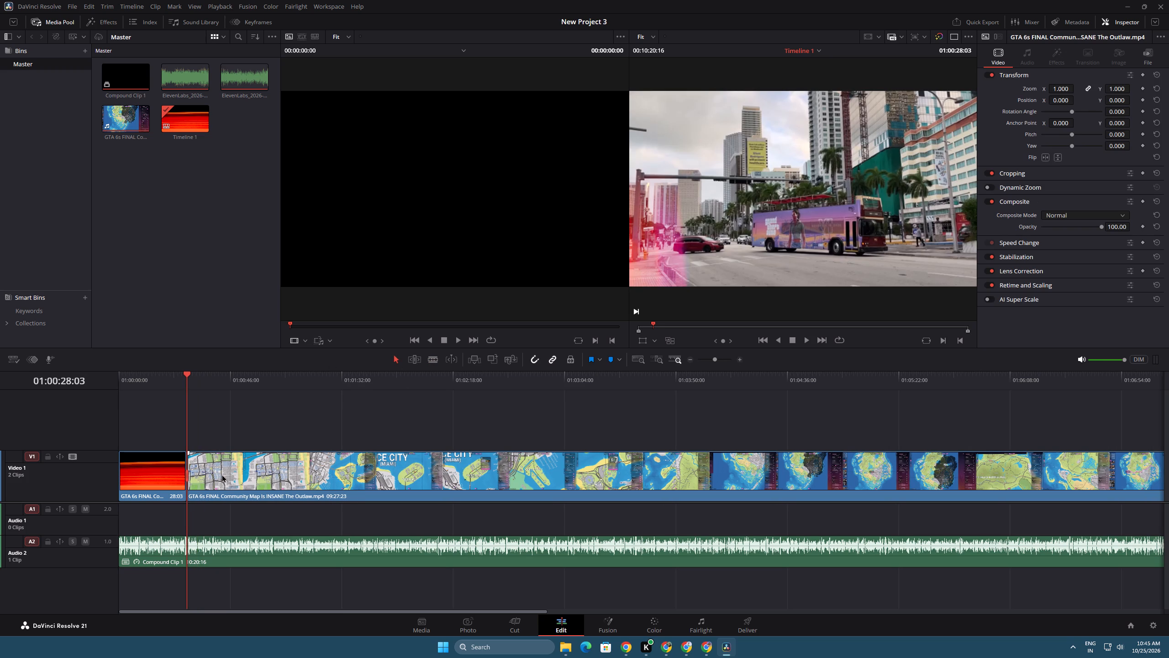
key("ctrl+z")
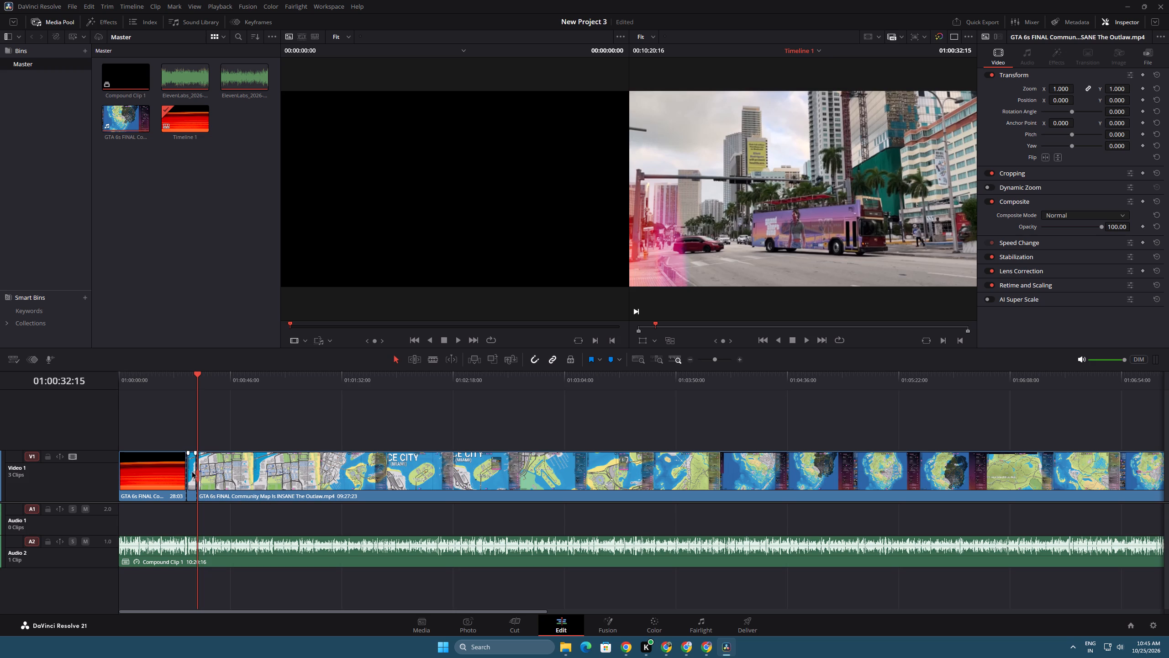
Move the short Outlaw intro piece up from Video 1 onto a new Video 2 track, keeping its time position.
left_click_drag(191, 468, 190, 440)
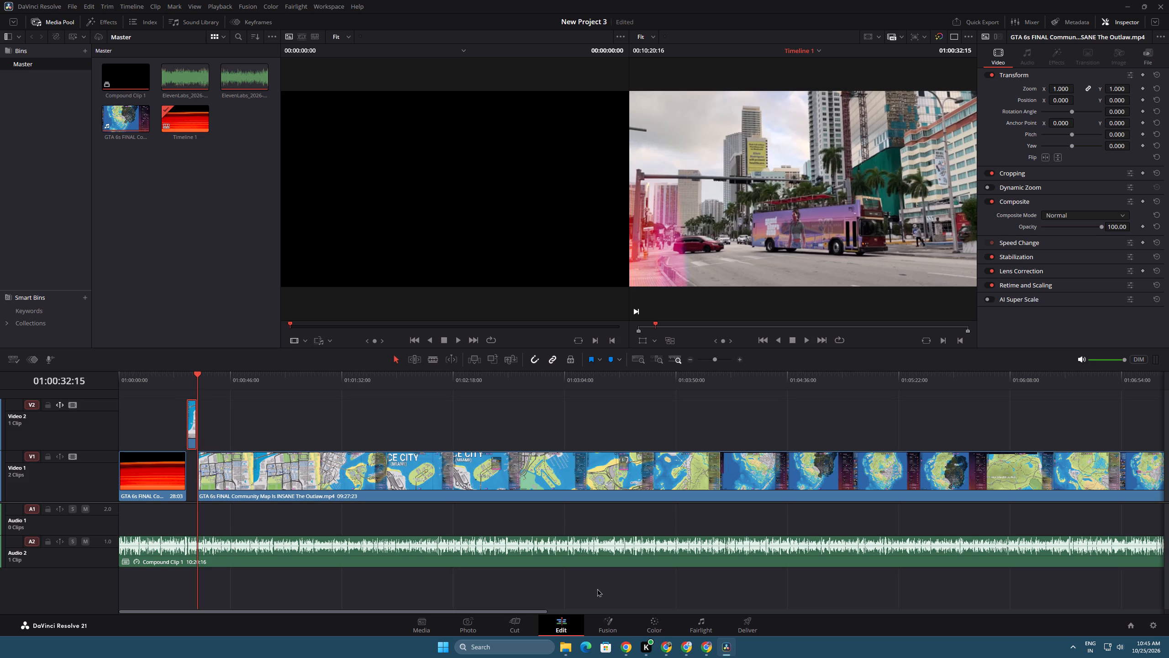
Switch to Chrome, open Canva in a new tab, and open the blue ZORO IS LIVE design from the projects.
left_click(659, 645)
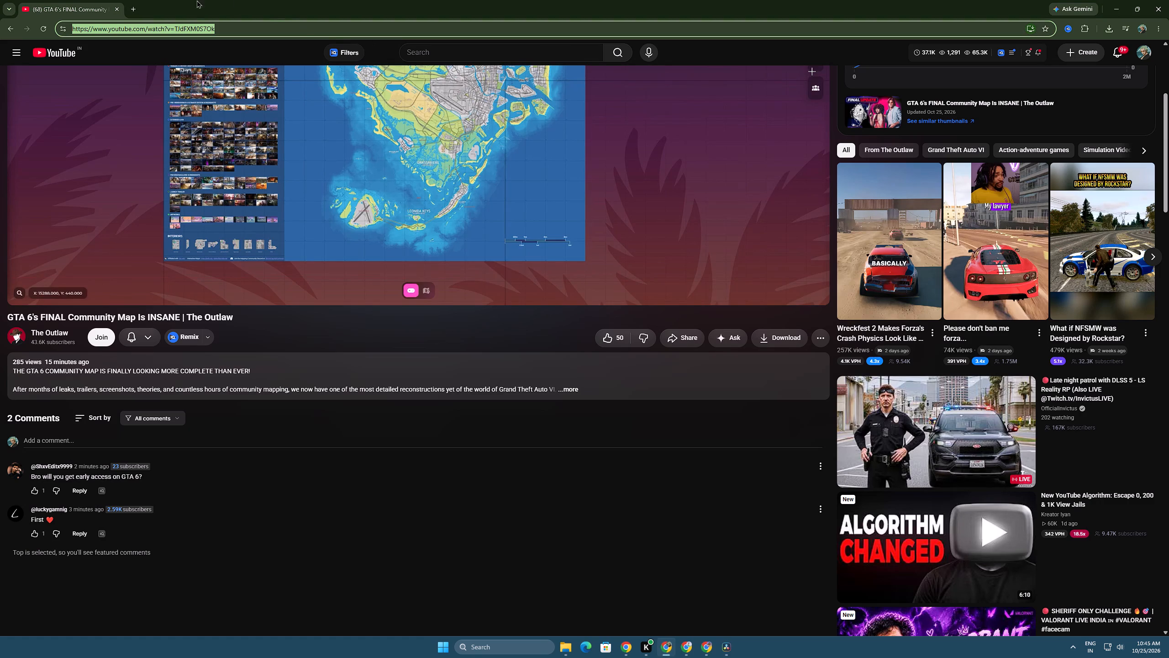
left_click(132, 6)
type("ca")
key("Return")
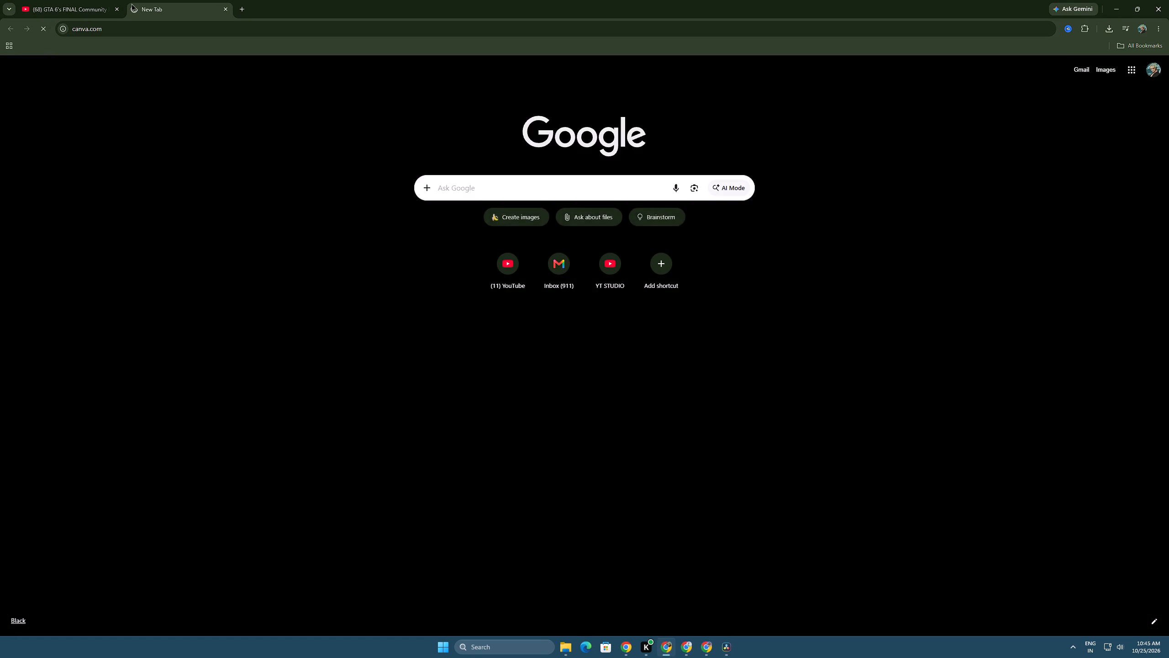
key("alt+Tab")
key("alt+Tab")
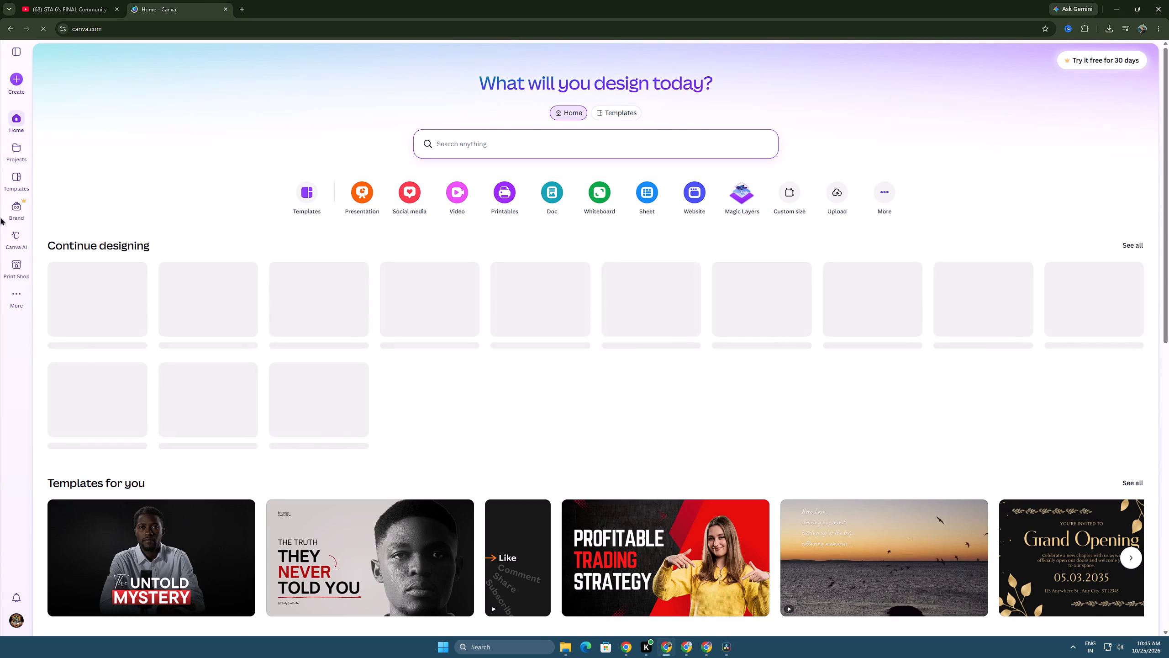
left_click(20, 160)
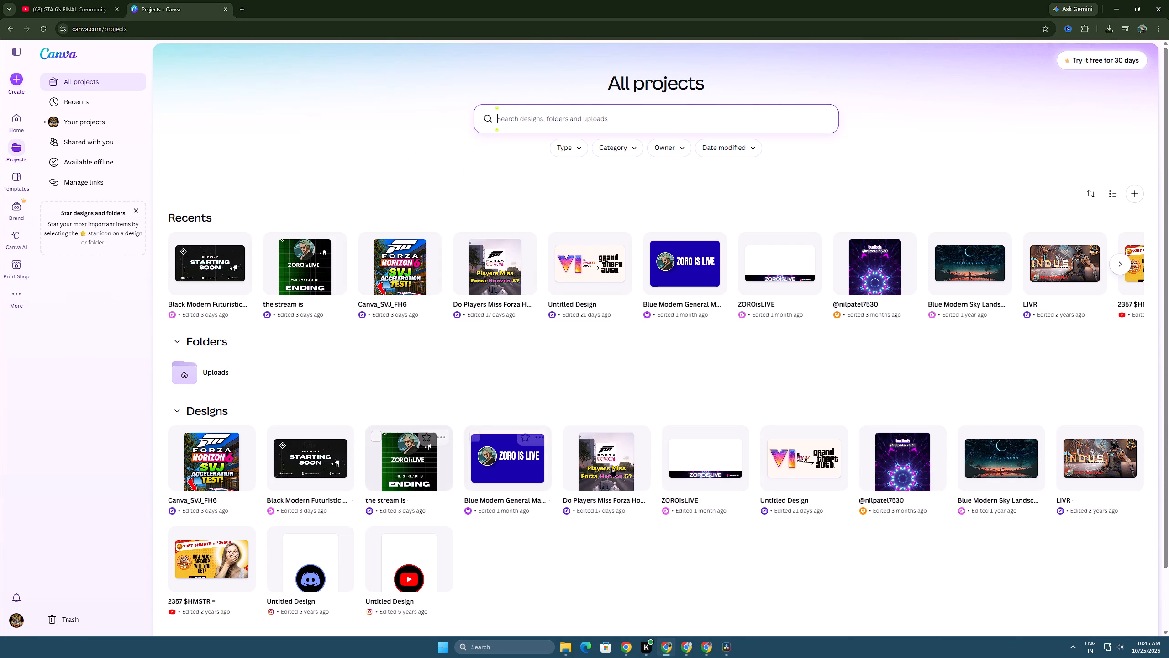
double_click(526, 474)
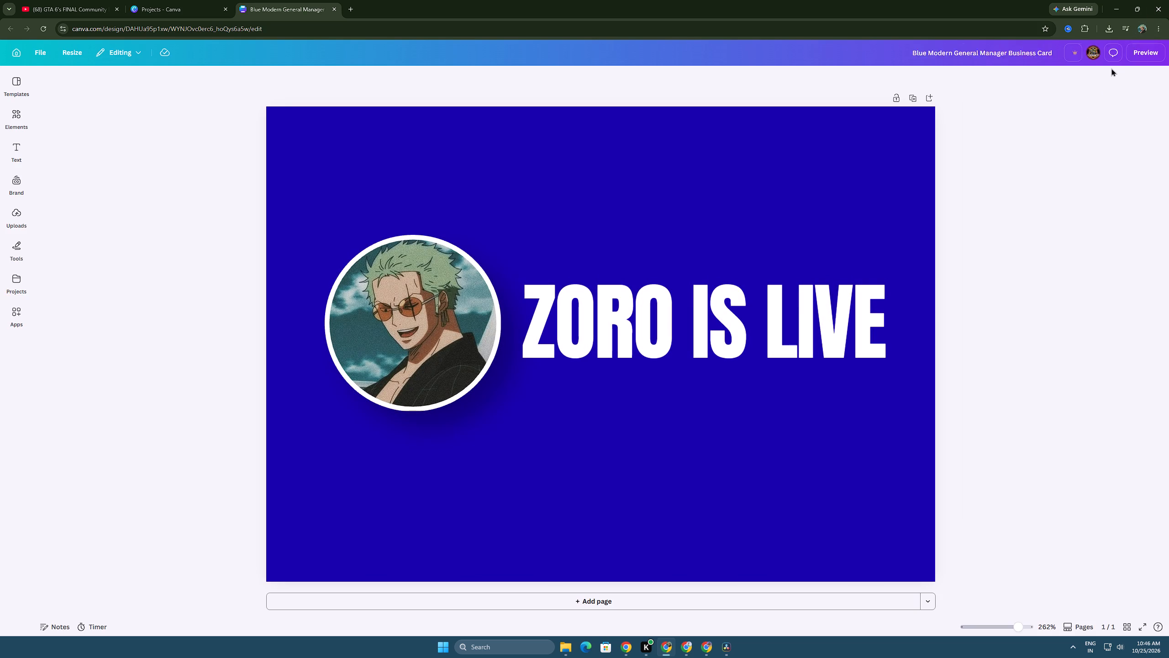
Download the blue ZORO IS LIVE design from Canva as an MP4 video.
left_click(1147, 55)
left_click(1004, 258)
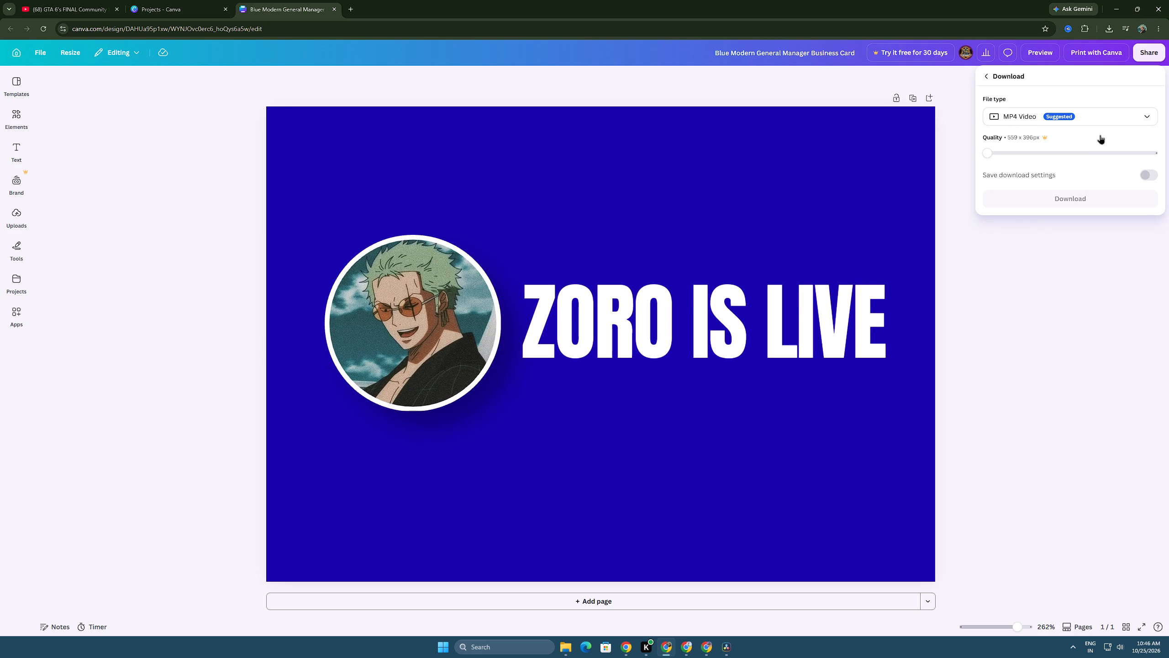
left_click(1045, 202)
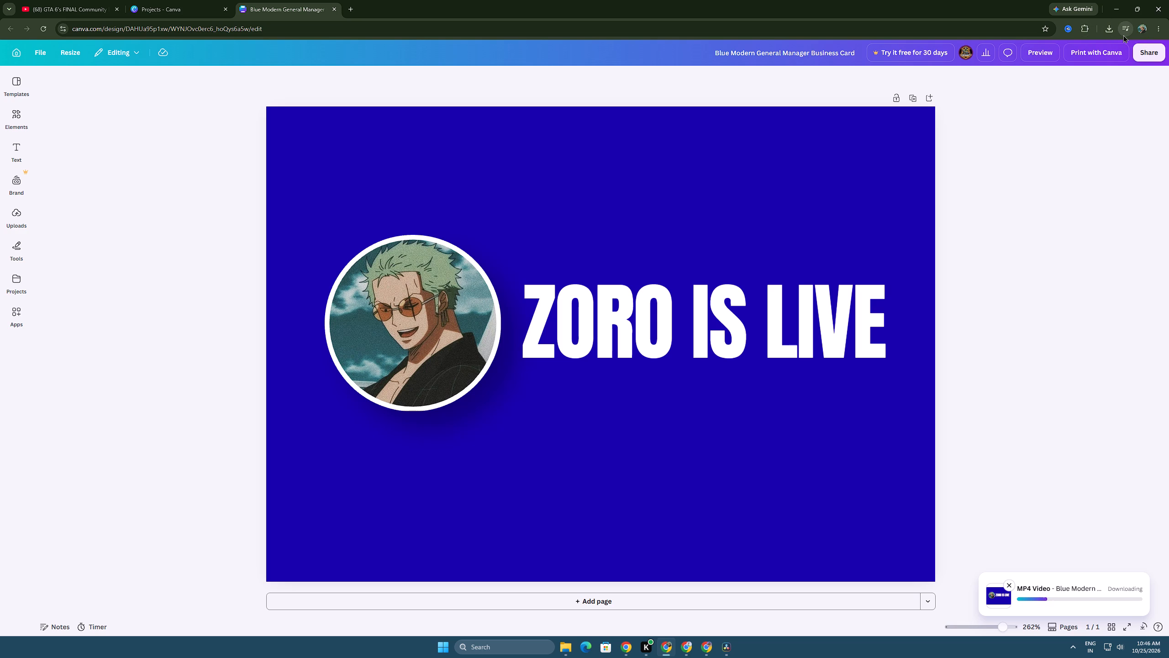
Bring the downloaded ZORO IS LIVE MP4 into DaVinci Resolve, placing it in the Video 1 gap left by the moved intro piece.
left_click_drag(1024, 55, 723, 206)
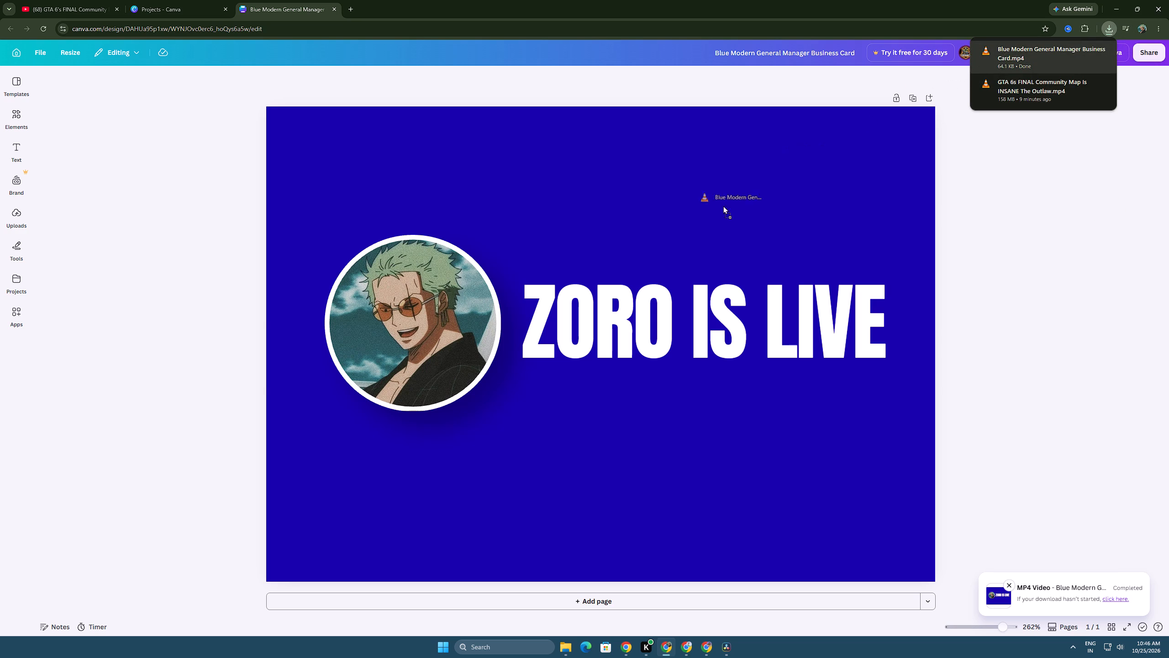
key("alt+Tab")
left_click_drag(723, 206, 190, 463)
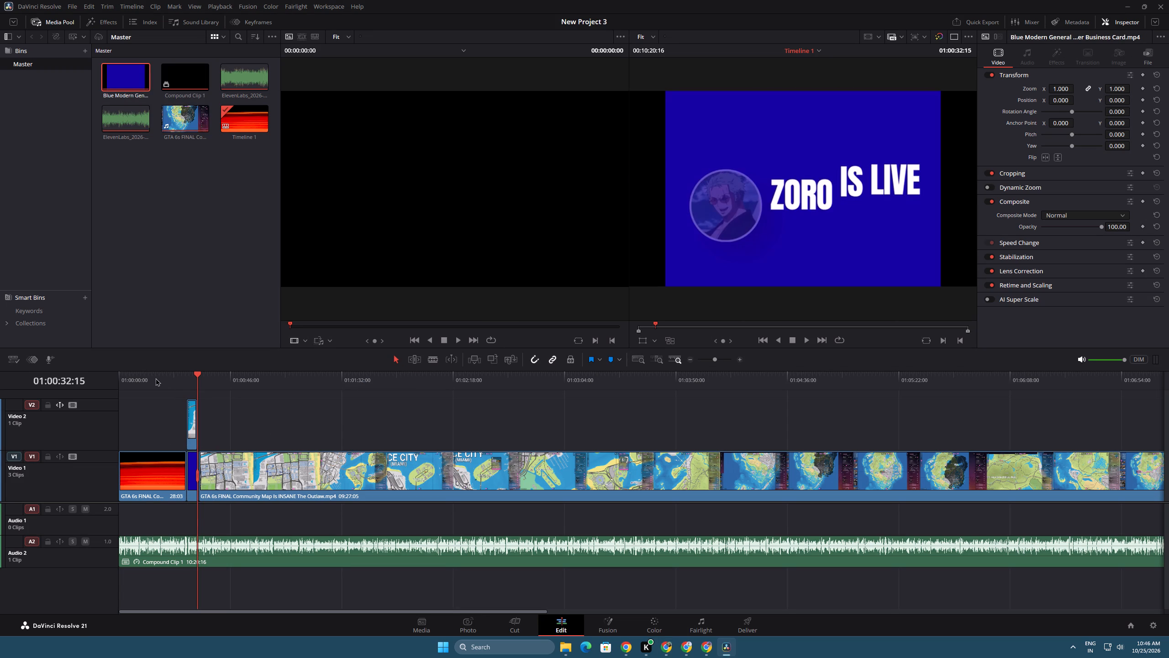
Play the timeline from 01:00:23:00 across the ZORO IS LIVE clip and disable the Video 2 track holding The Outlaw intro.
left_click(172, 375)
key("space")
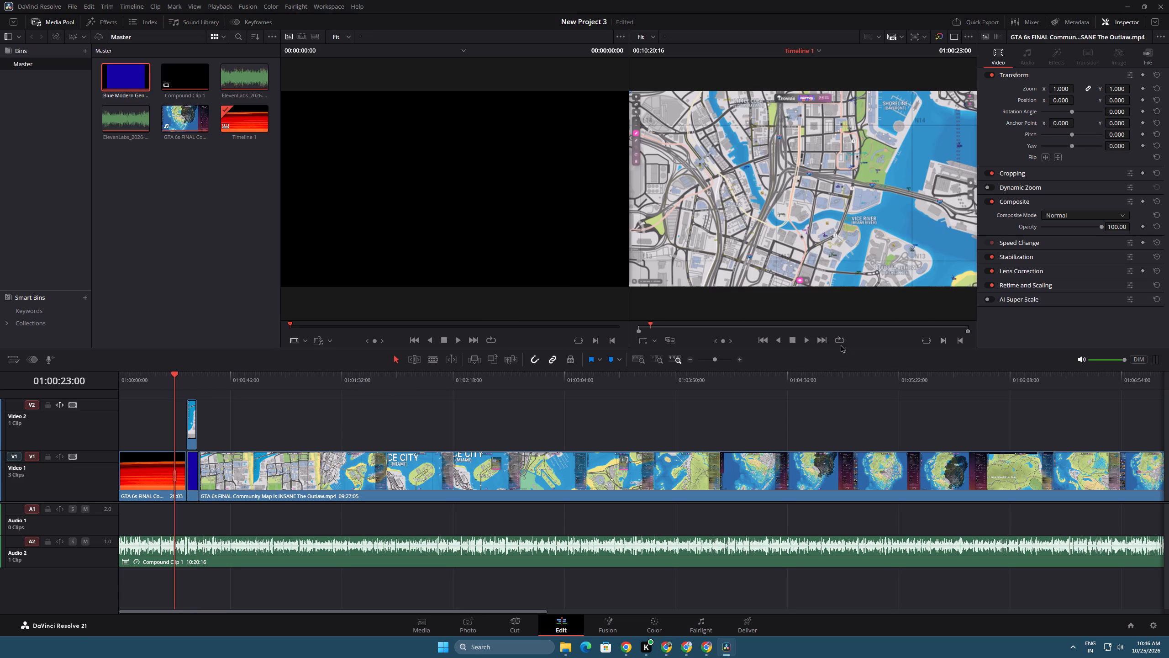
left_click(803, 342)
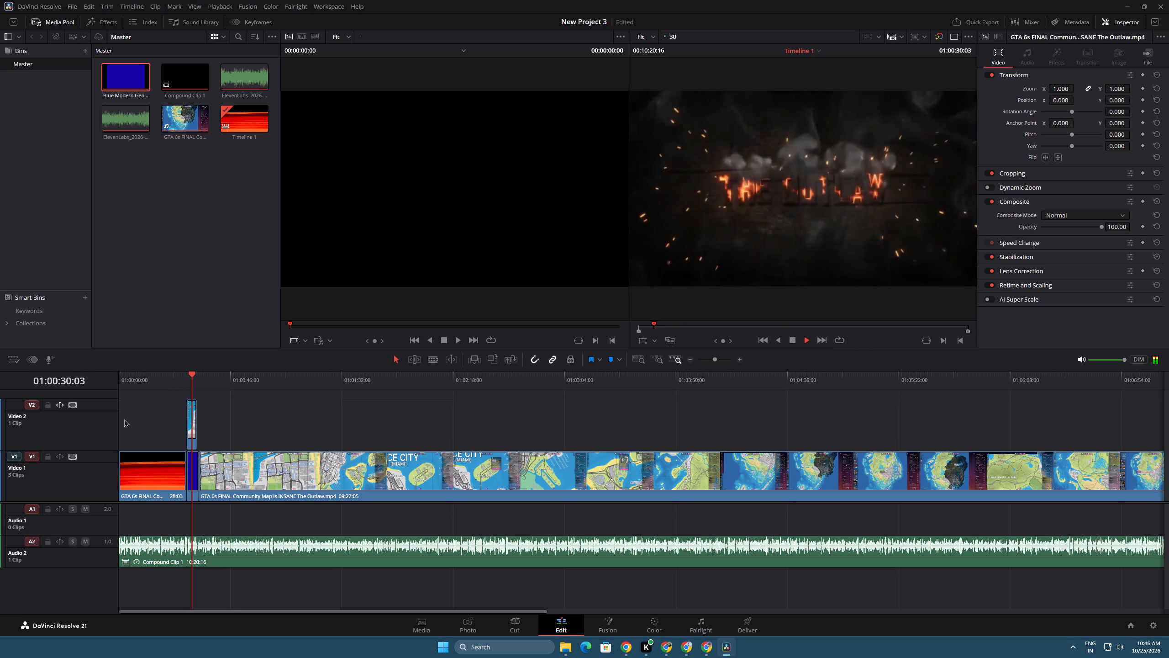
left_click(71, 403)
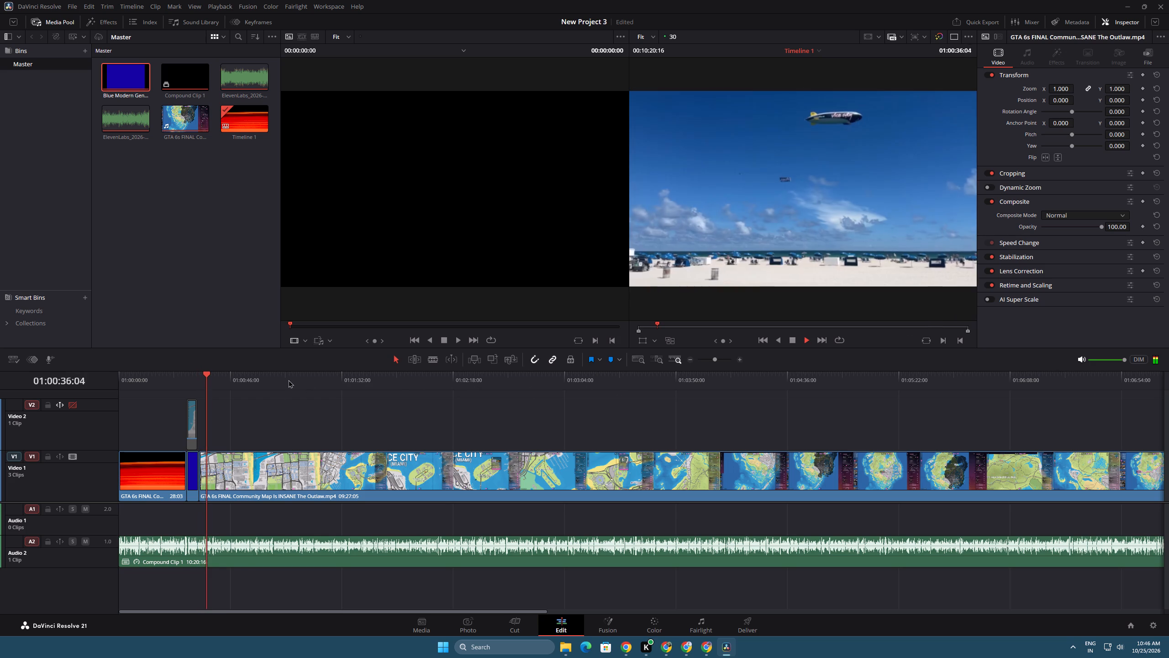
Scrub through the map footage after the intro to look for remaining The Outlaw branding.
left_click_drag(241, 379, 263, 381)
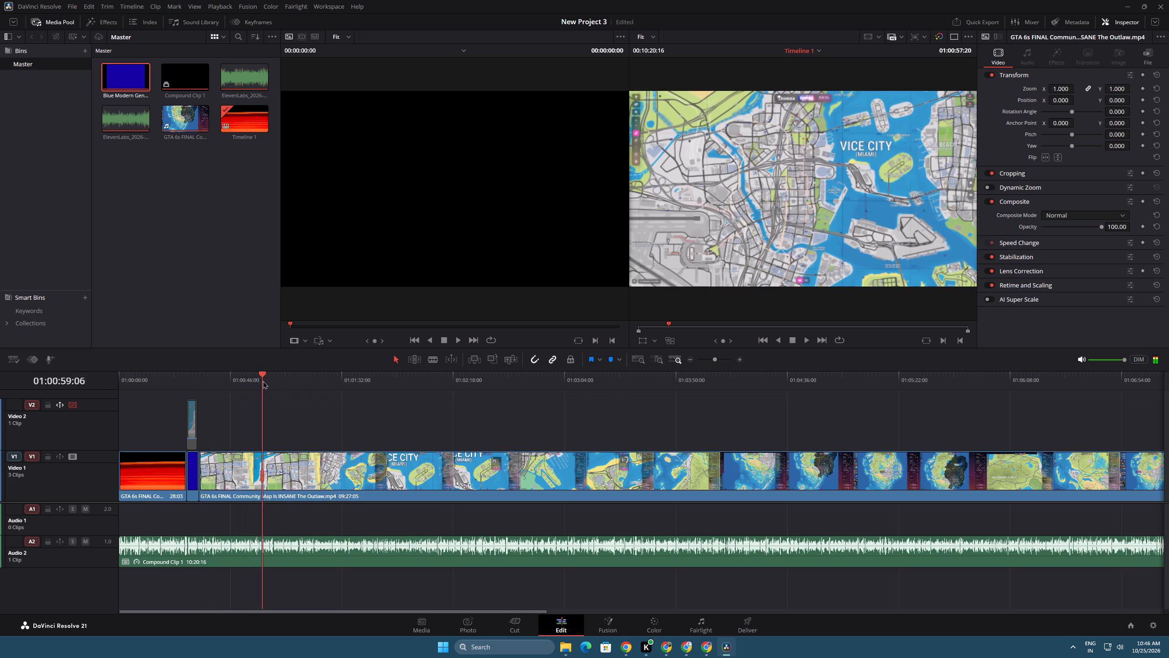
left_click_drag(263, 381, 291, 389)
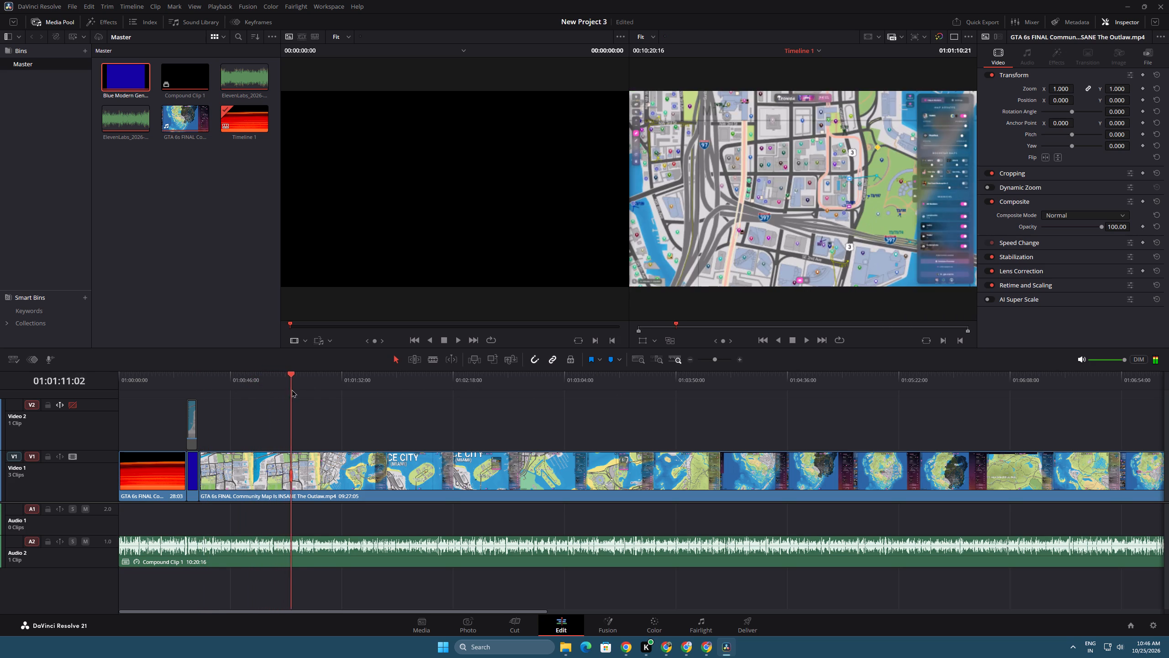
left_click_drag(291, 389, 323, 401)
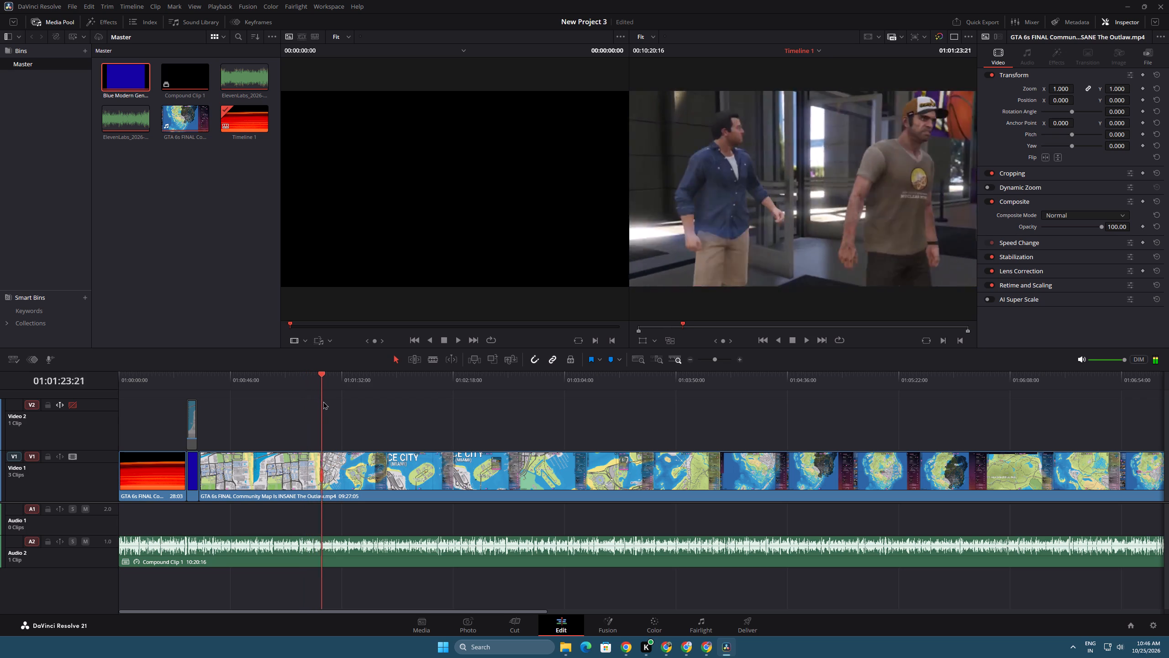
left_click_drag(323, 401, 358, 418)
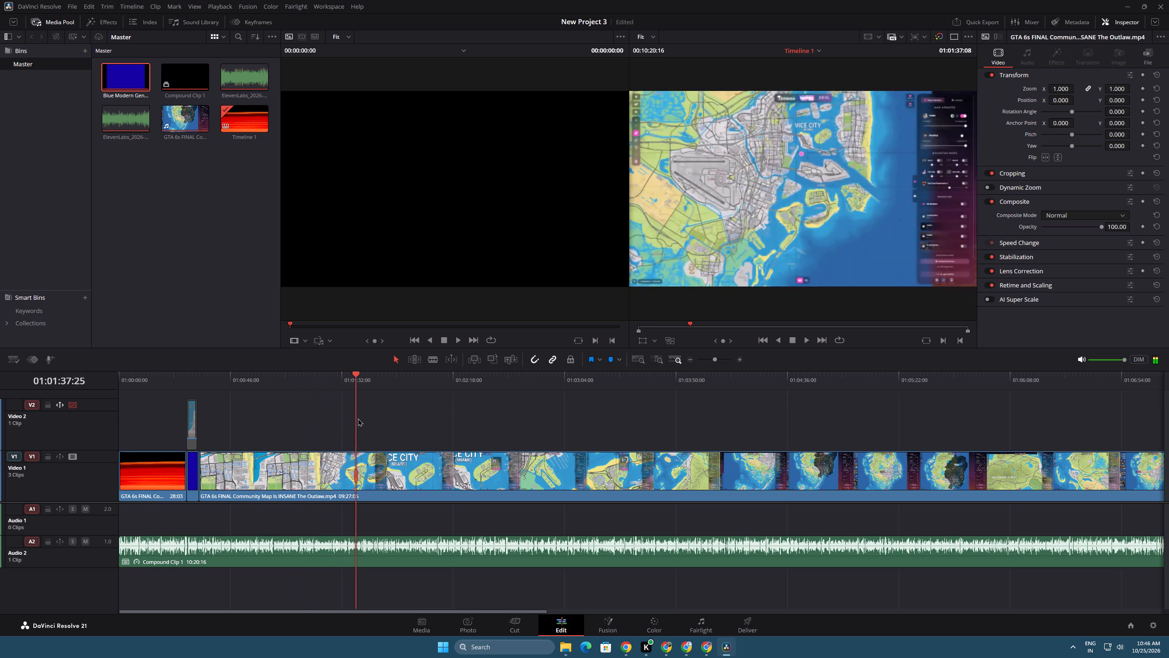
left_click_drag(358, 418, 379, 432)
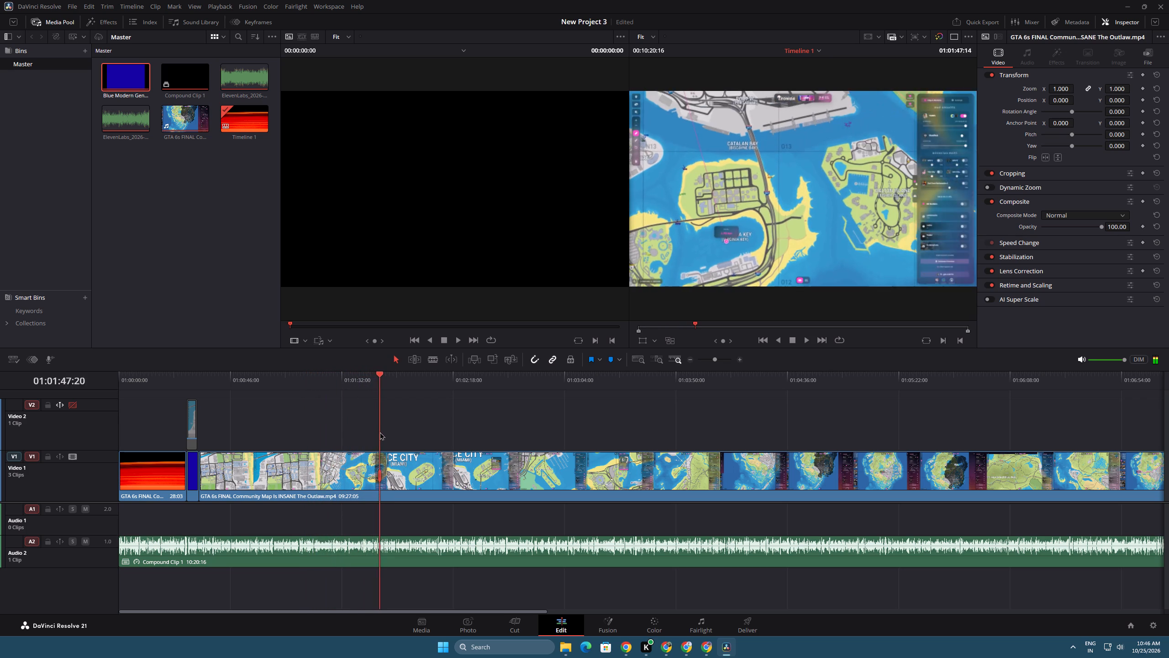
left_click_drag(379, 432, 399, 446)
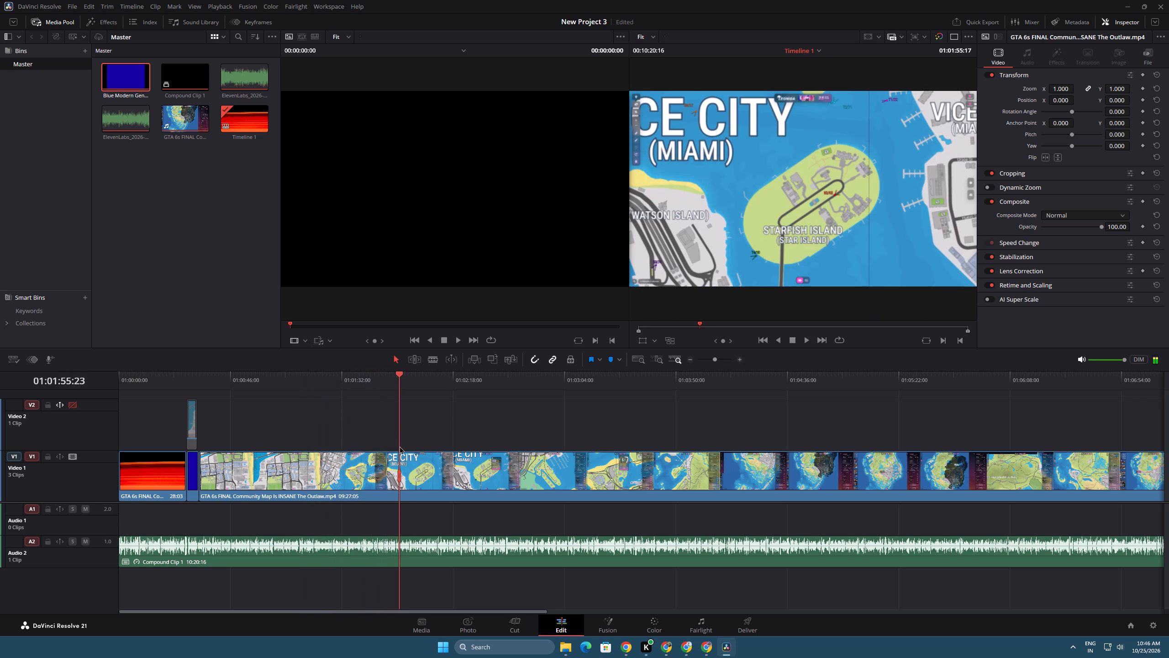
left_click_drag(399, 446, 416, 459)
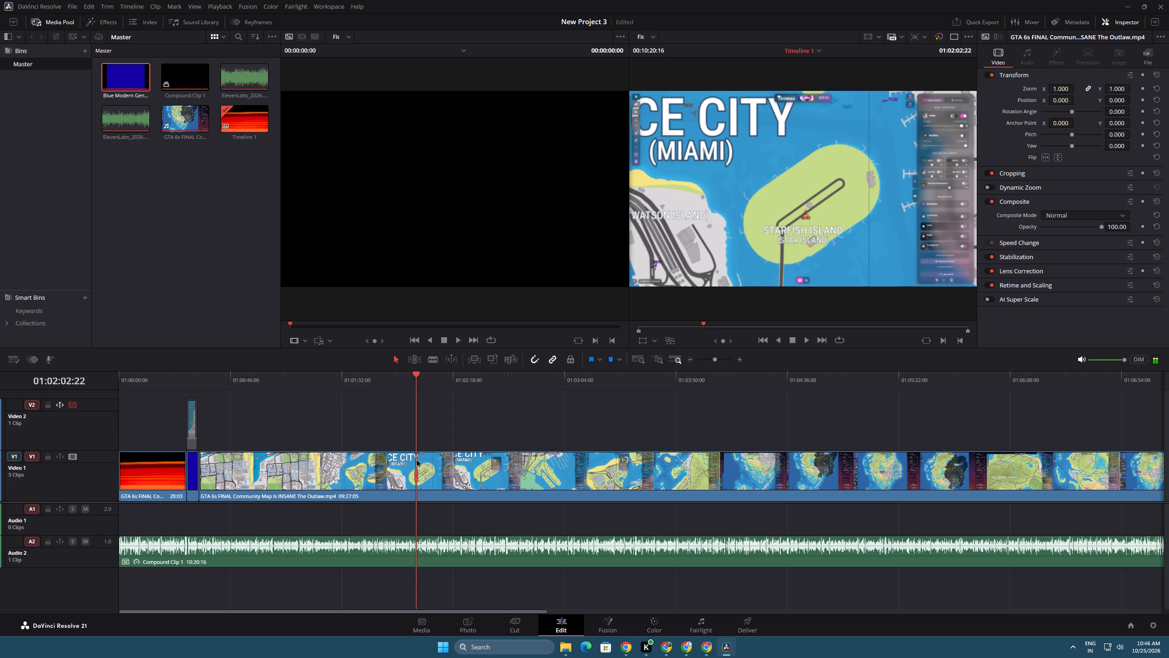
left_click_drag(416, 459, 437, 471)
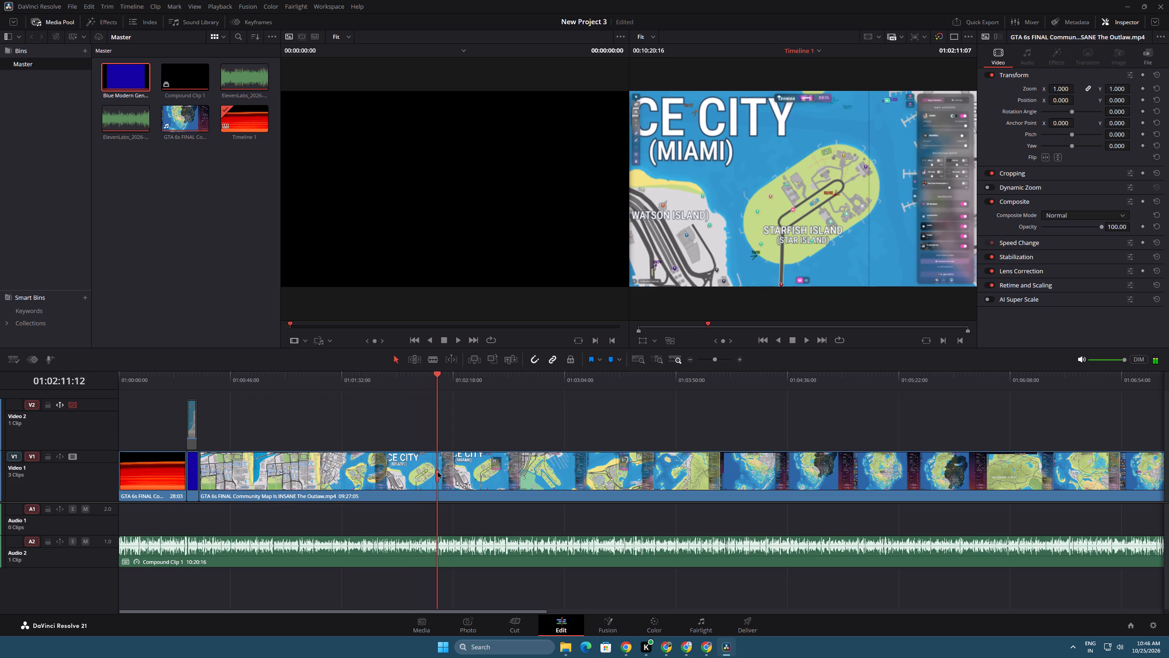
left_click_drag(437, 471, 459, 478)
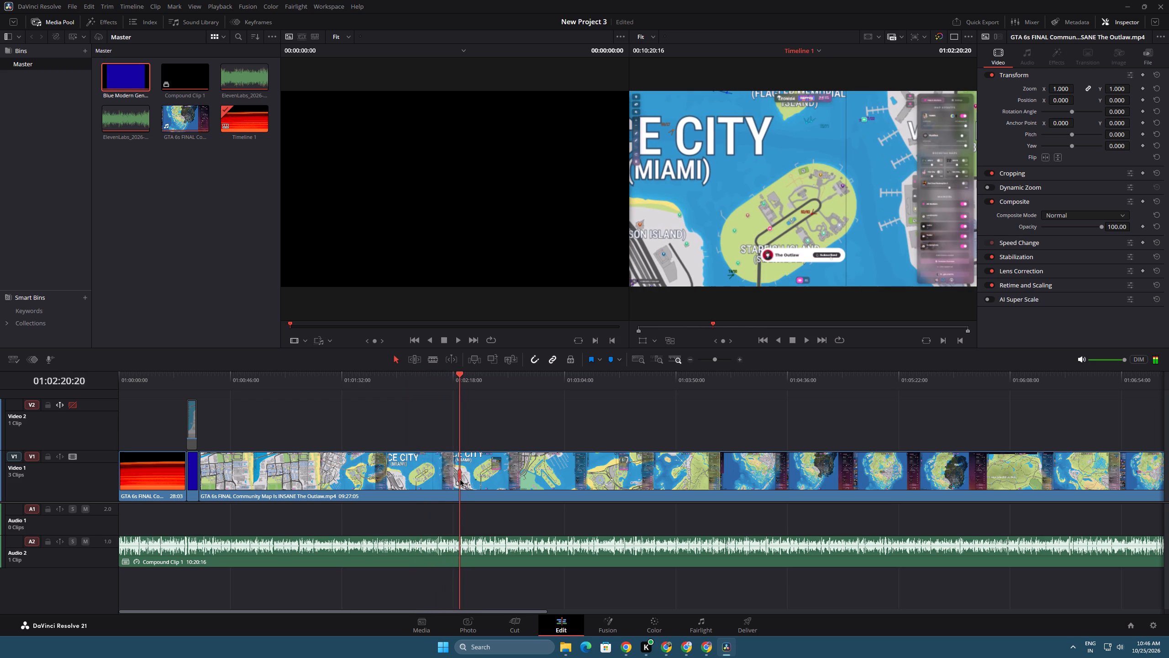
left_click_drag(459, 478, 448, 477)
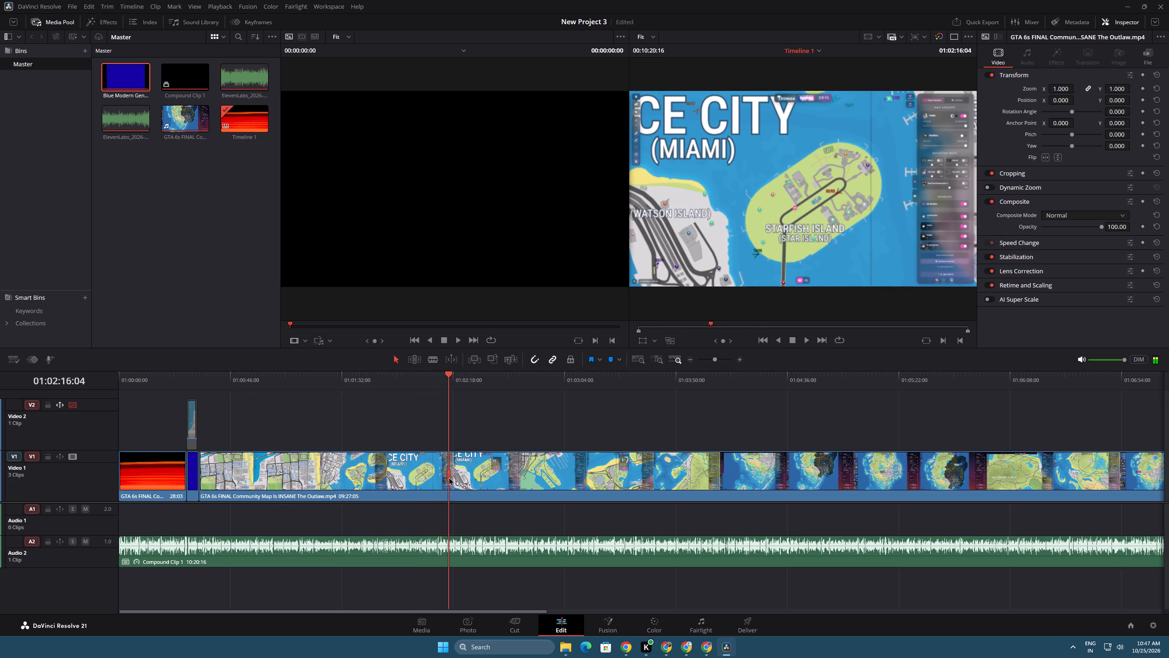
Position the playhead at 01:02:16:21, on the frame just before The Outlaw subscribe pop-up appears.
left_click_drag(448, 477, 450, 477)
key("space")
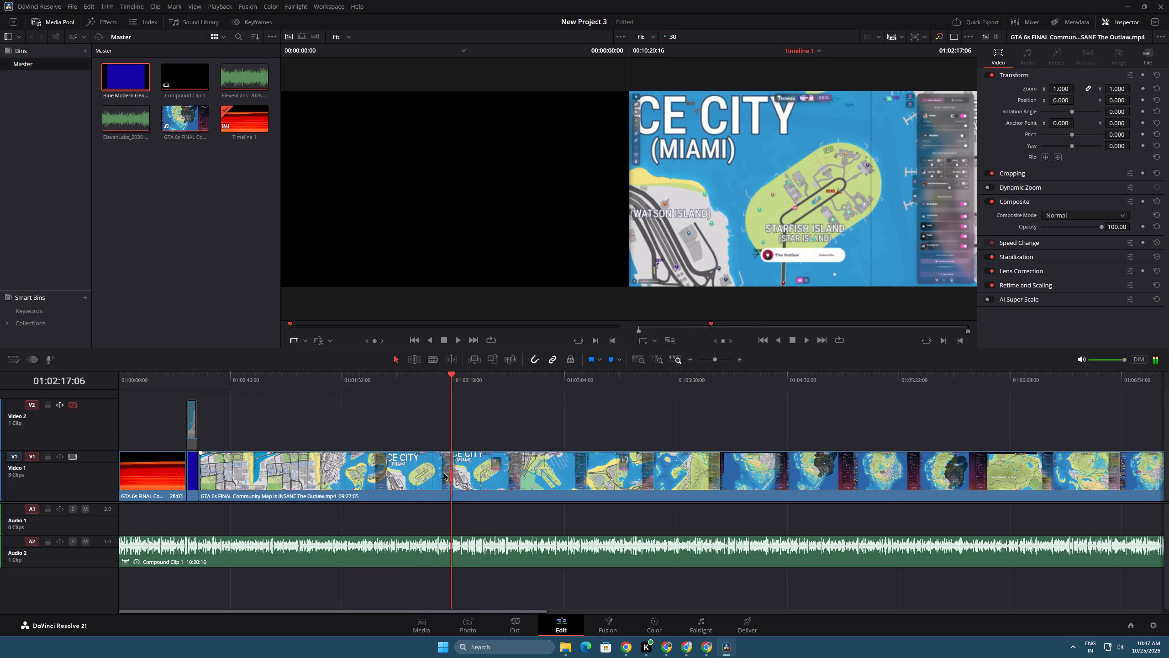
key("Left")
key("Left")
key("Left")
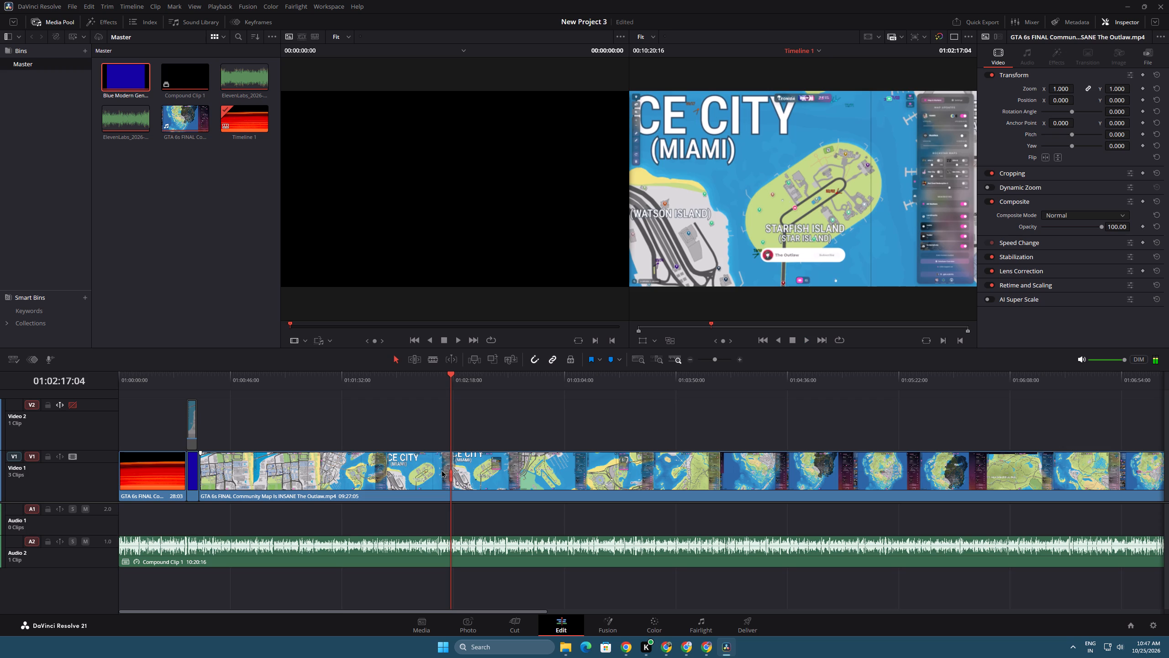
key("Left")
key("Left")
key("Left")
key("Left")
key("Left")
key("Left")
key("Left")
key("Left")
key("Left")
key("Left")
key("Left")
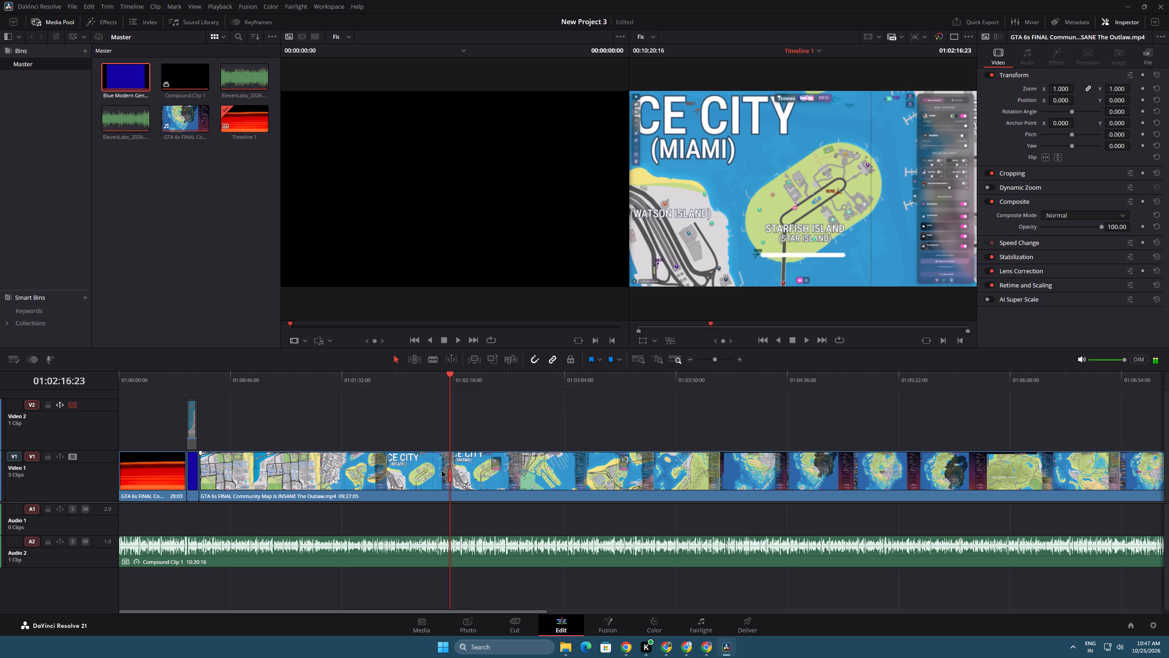
key("Left")
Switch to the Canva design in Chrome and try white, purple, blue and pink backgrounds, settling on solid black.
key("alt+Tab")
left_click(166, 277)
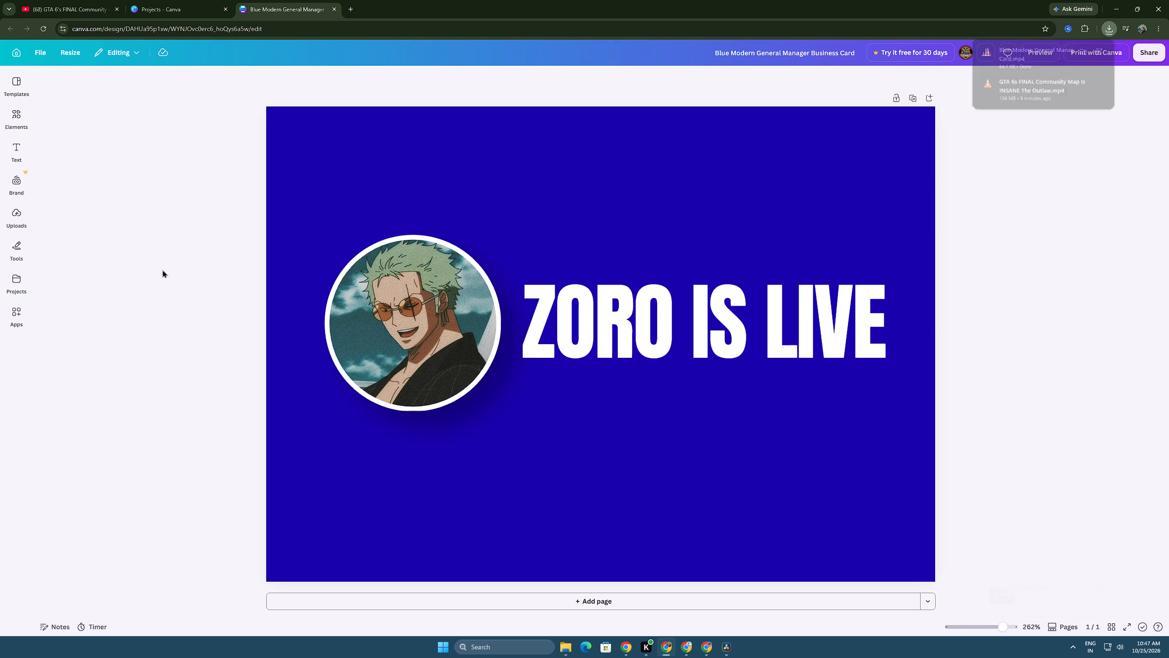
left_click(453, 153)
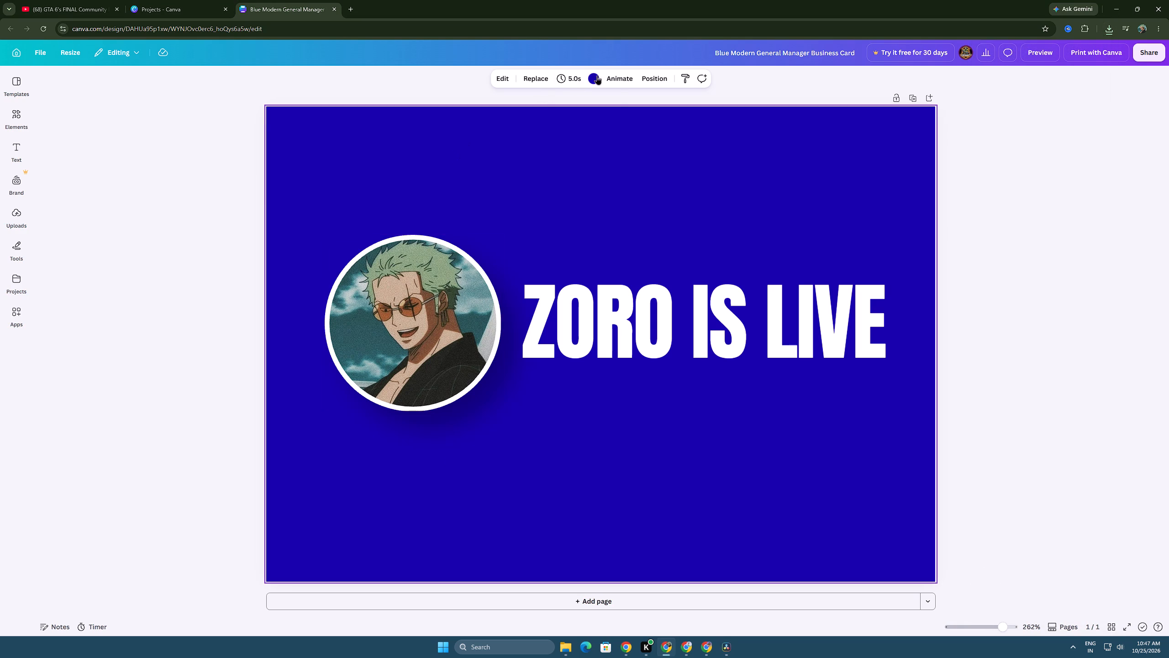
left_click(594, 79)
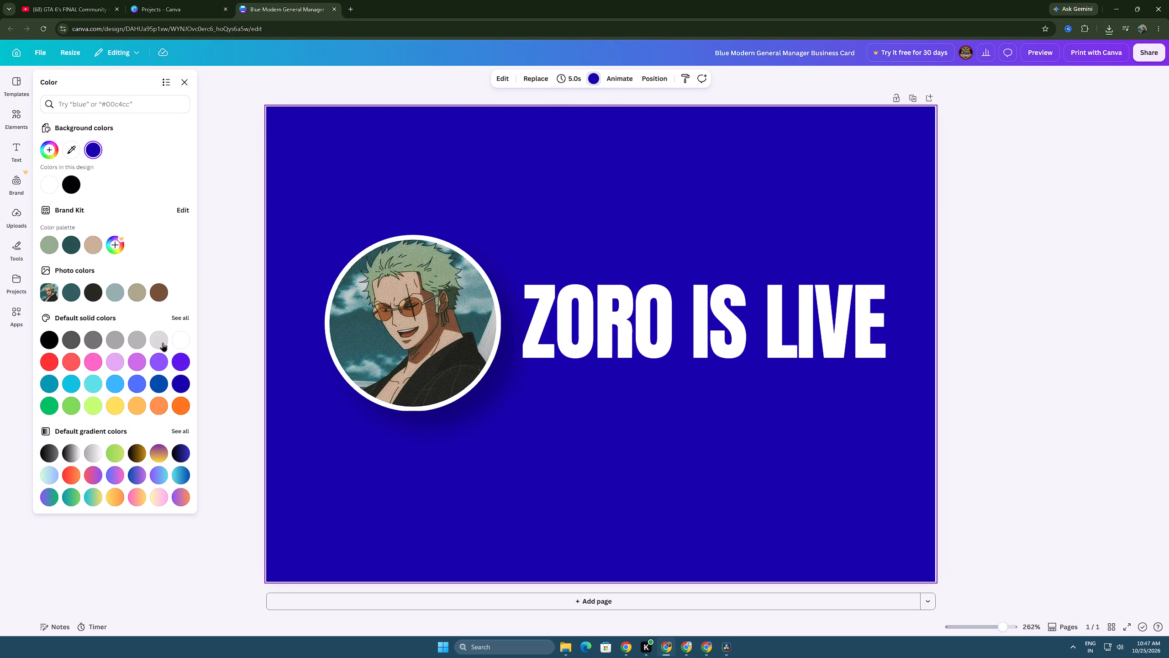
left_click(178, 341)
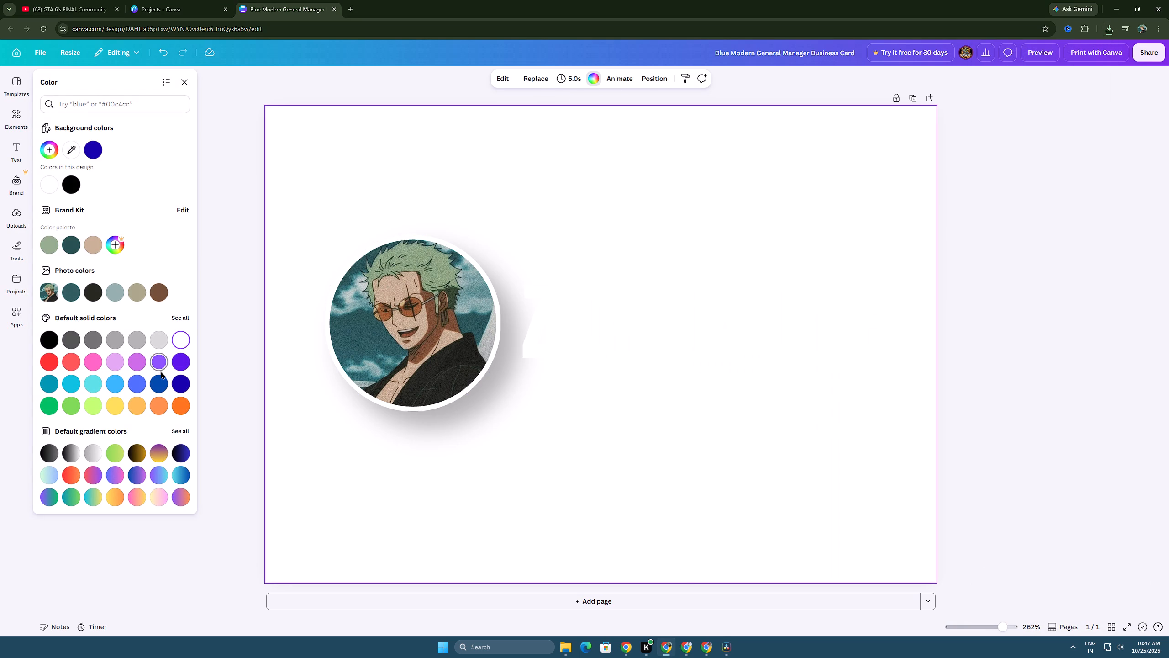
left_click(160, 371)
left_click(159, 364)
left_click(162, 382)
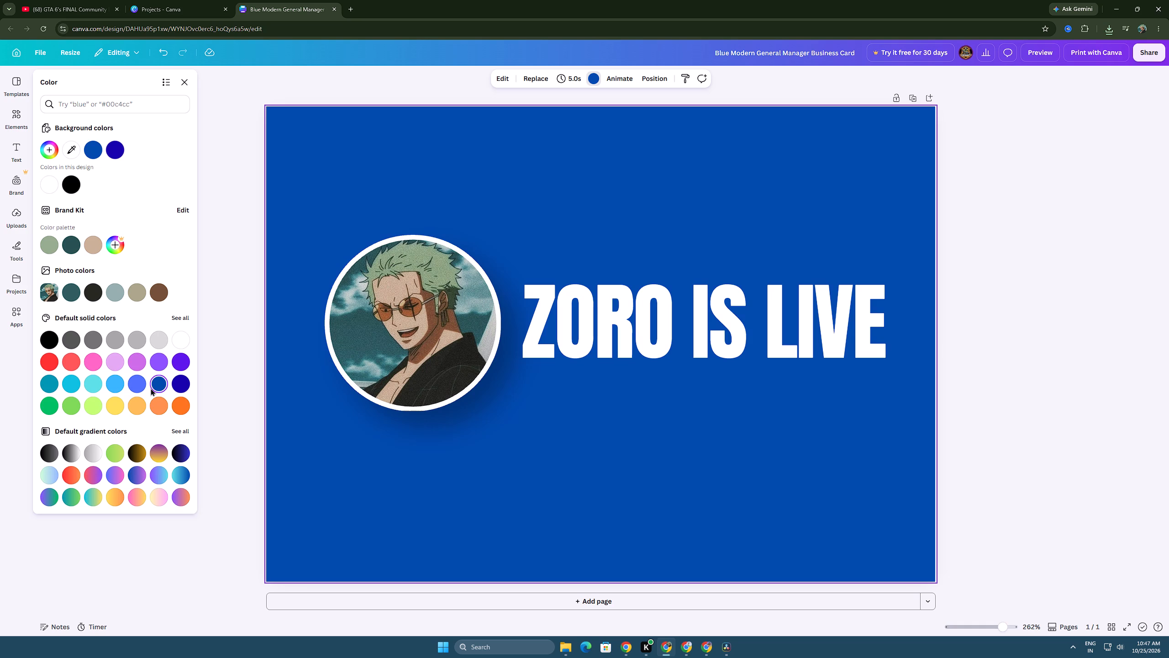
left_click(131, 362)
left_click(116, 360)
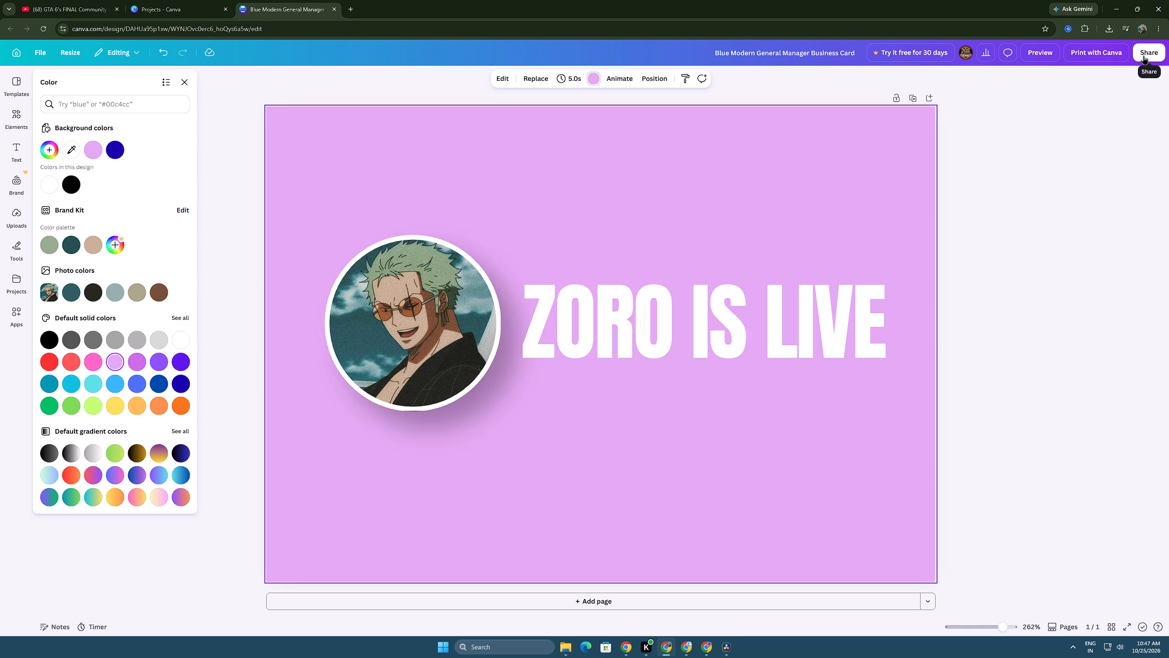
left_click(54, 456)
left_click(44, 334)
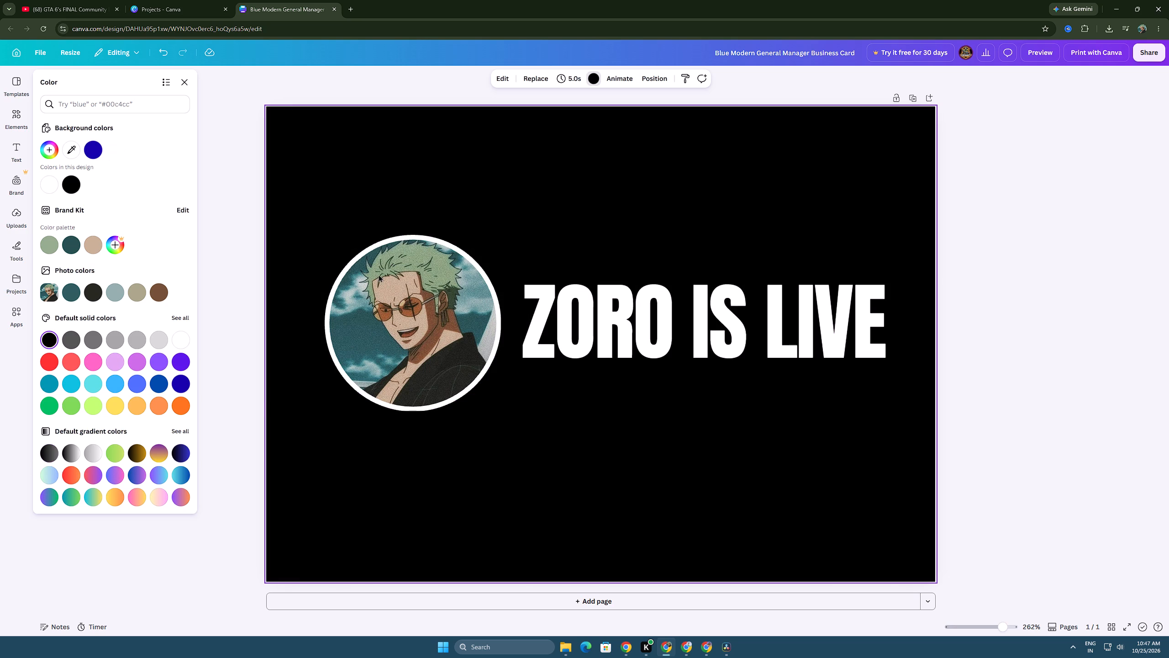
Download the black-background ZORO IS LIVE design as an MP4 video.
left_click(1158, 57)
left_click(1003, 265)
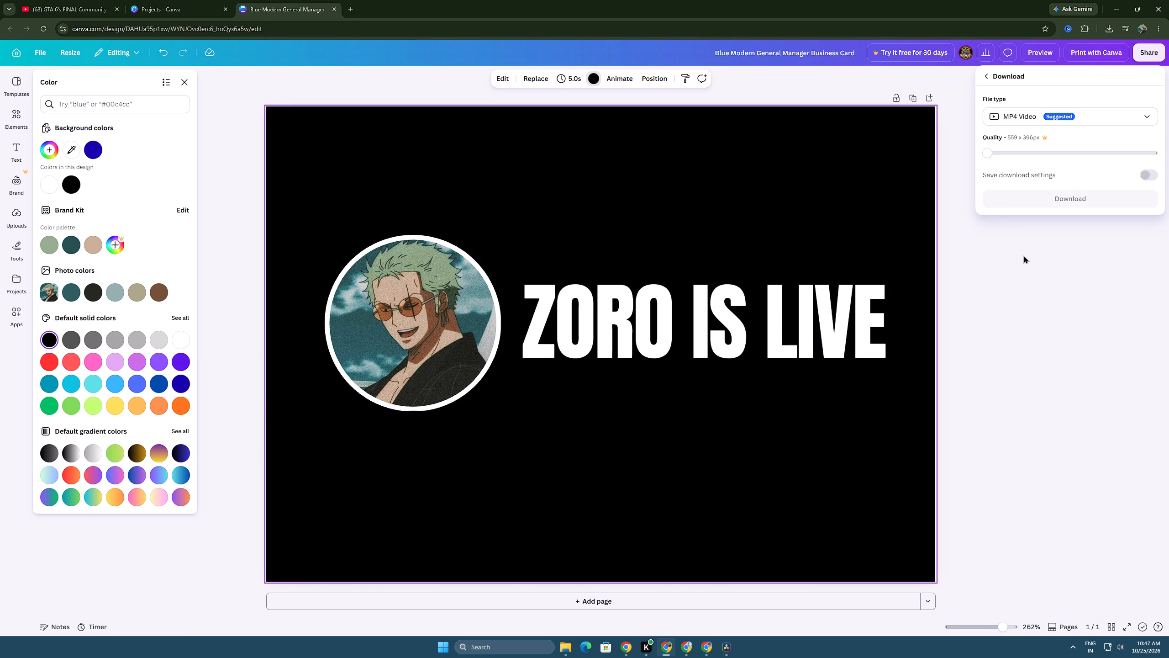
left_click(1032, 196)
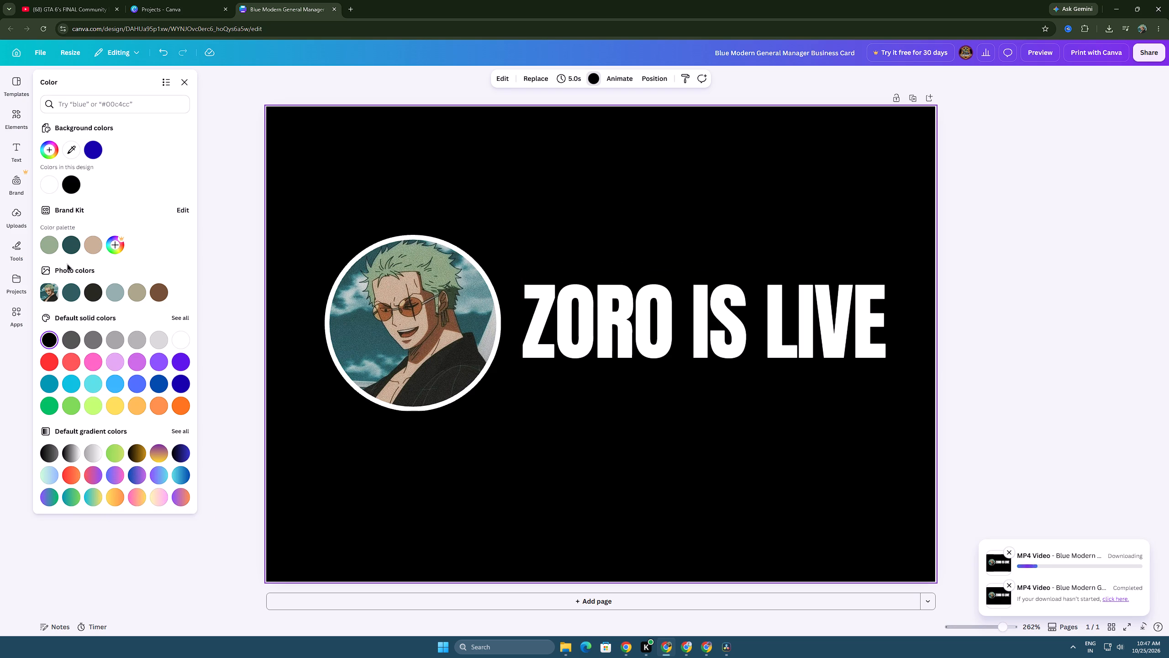
Set the background of the ZORO IS LIVE design to the sage green from the Brand Kit palette.
left_click(37, 250)
left_click(46, 249)
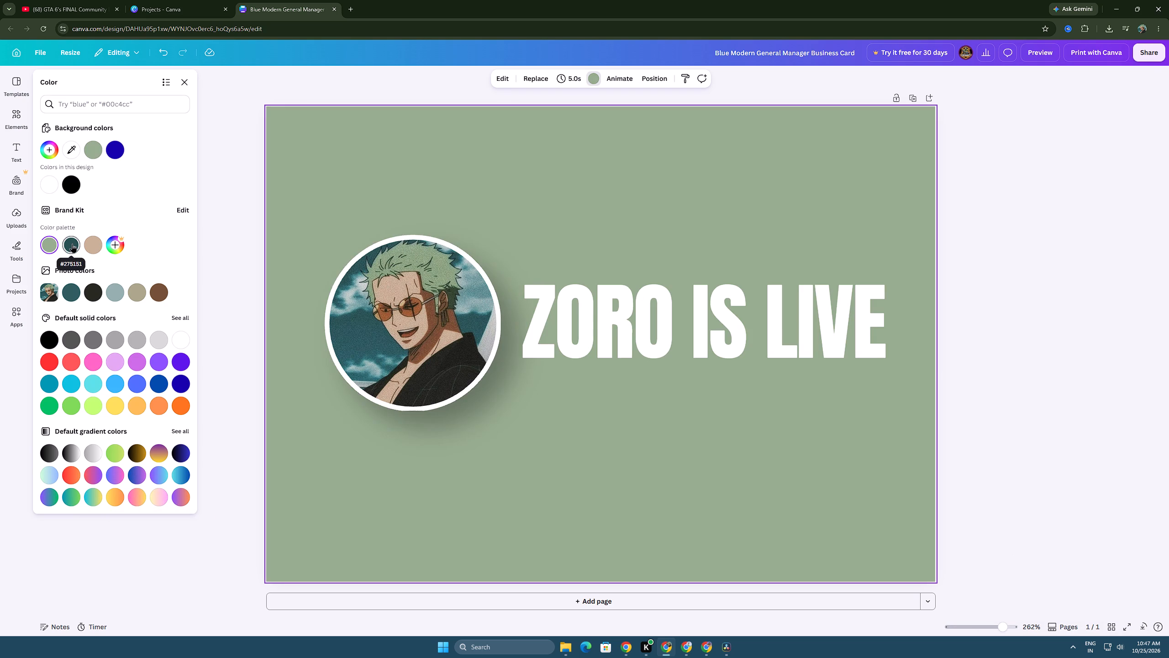
Download the sage green ZORO IS LIVE design as an MP4 video.
left_click(1146, 51)
left_click(1011, 262)
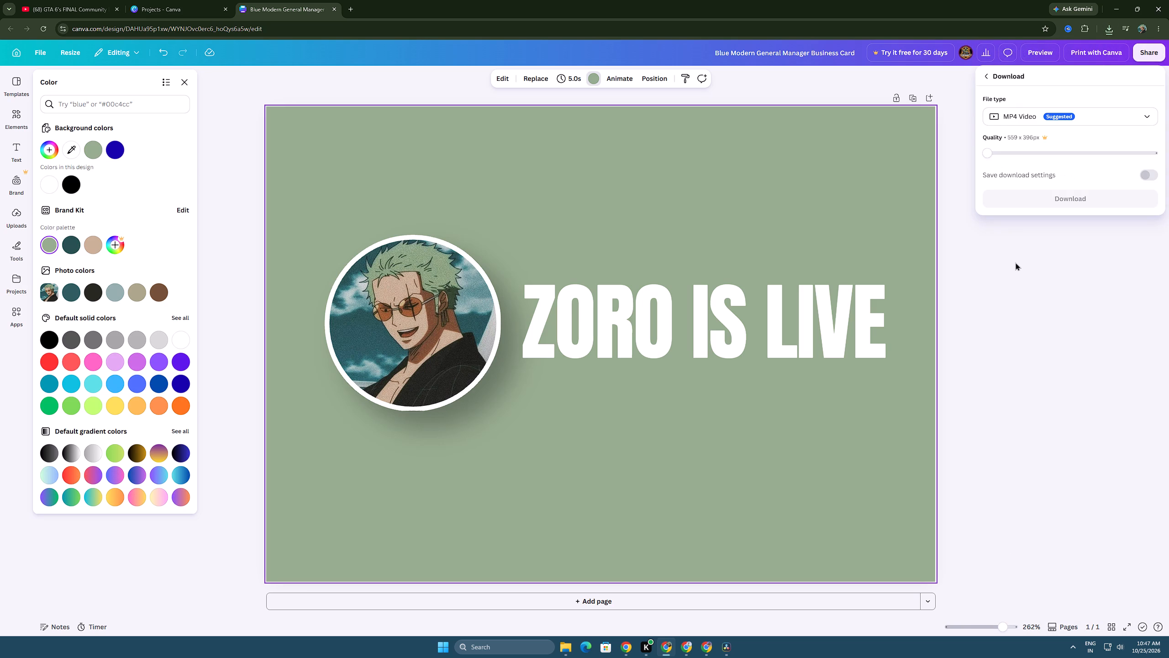
left_click(1023, 192)
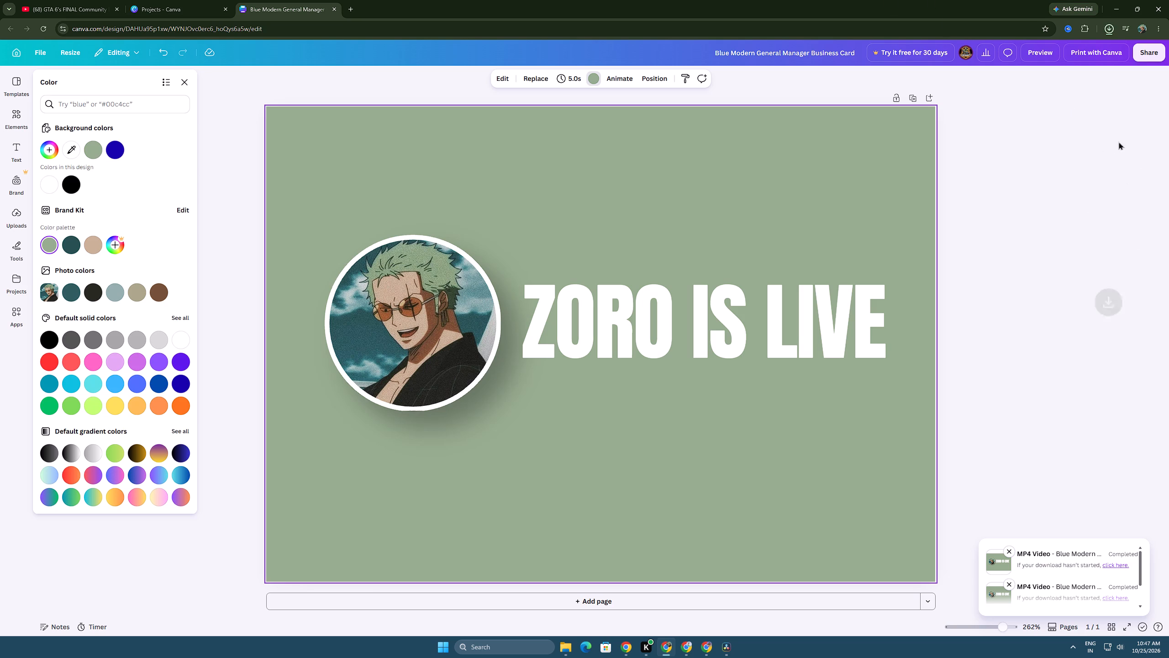
Bring the newly downloaded green ZORO IS LIVE MP4 into DaVinci Resolve, placing it on Video 2 at 01:02:16:21.
left_click(1113, 32)
left_click_drag(1039, 70, 931, 180)
key("alt+Tab")
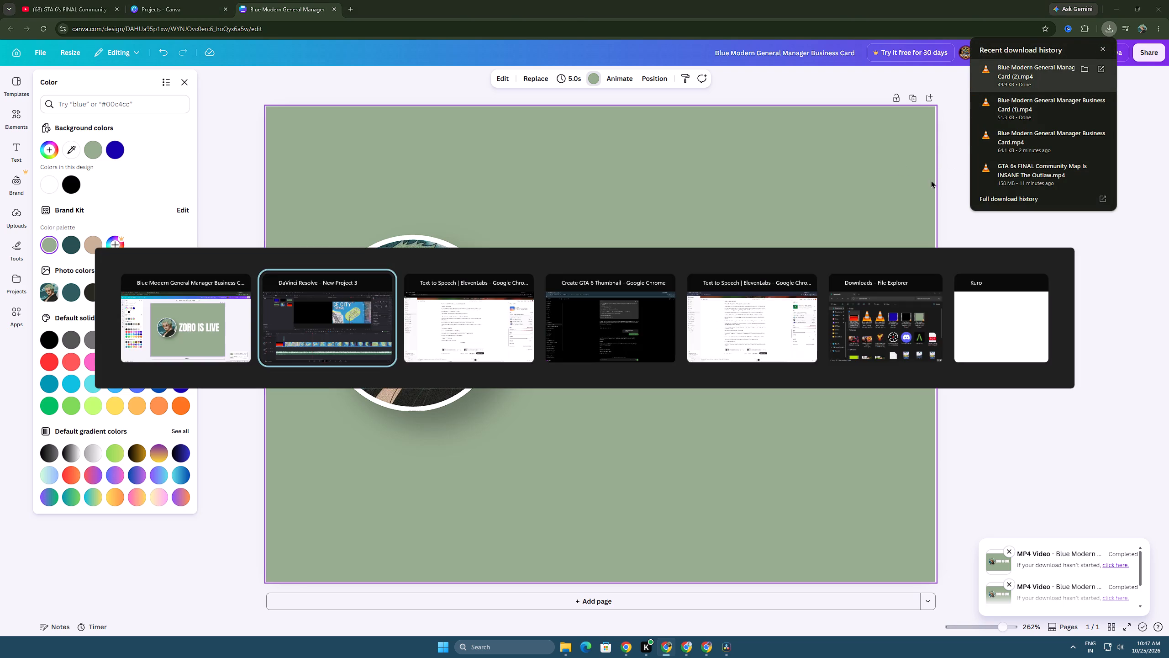
left_click_drag(931, 180, 449, 439)
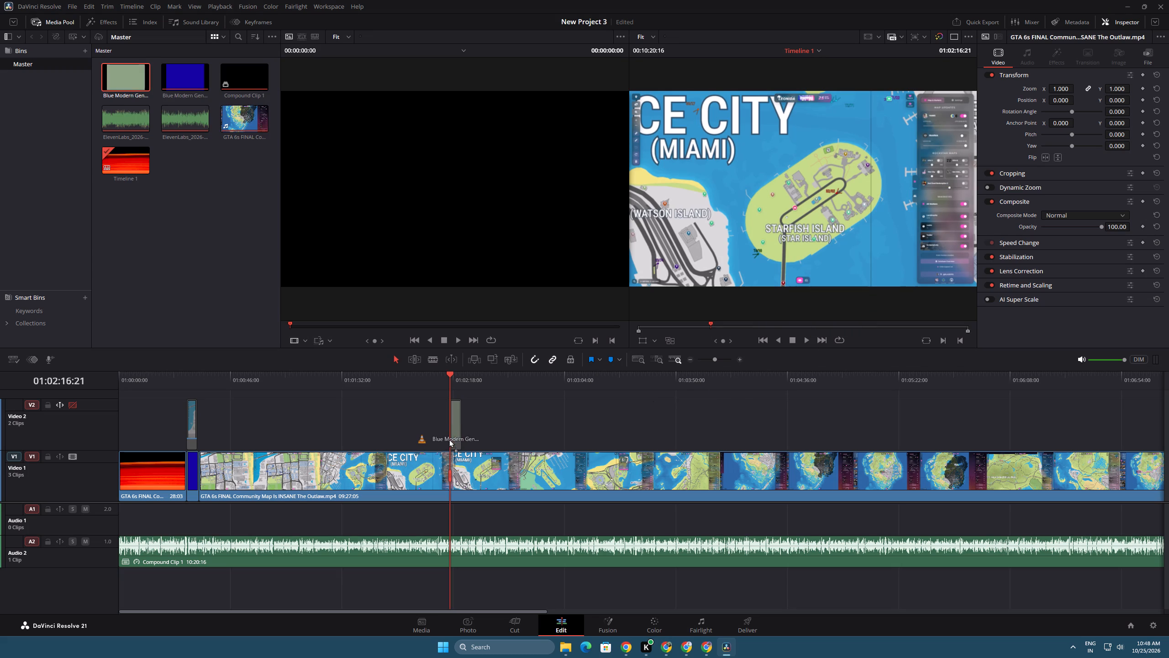
Enable the Video 2 track and play the green ZORO IS LIVE clip from 01:02:16:21 to check its timing against the subscribe pop-up.
left_click_drag(449, 439, 449, 439)
left_click(457, 425)
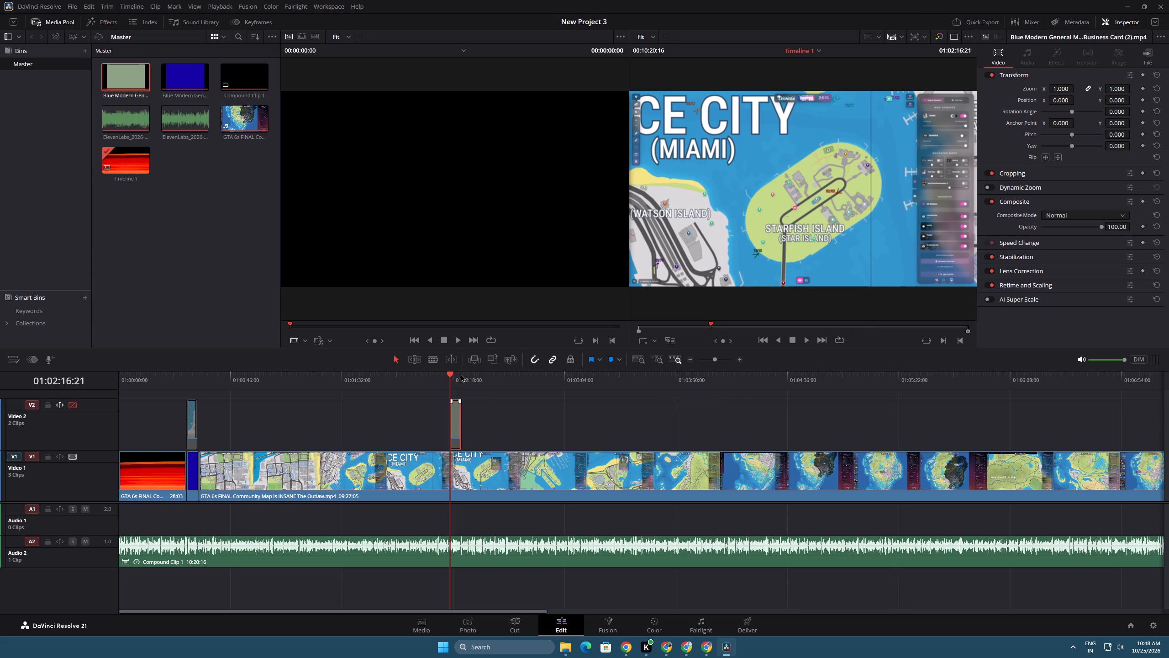
key("space")
key("space")
key("space")
key("space")
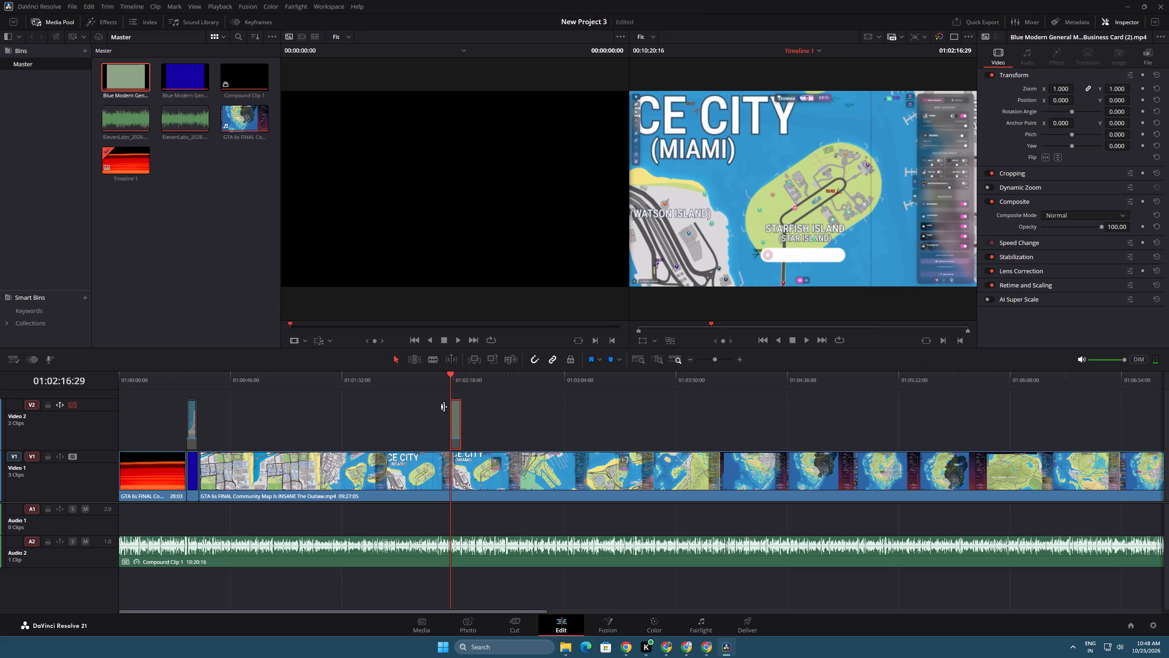
left_click_drag(447, 374, 453, 376)
left_click(451, 373)
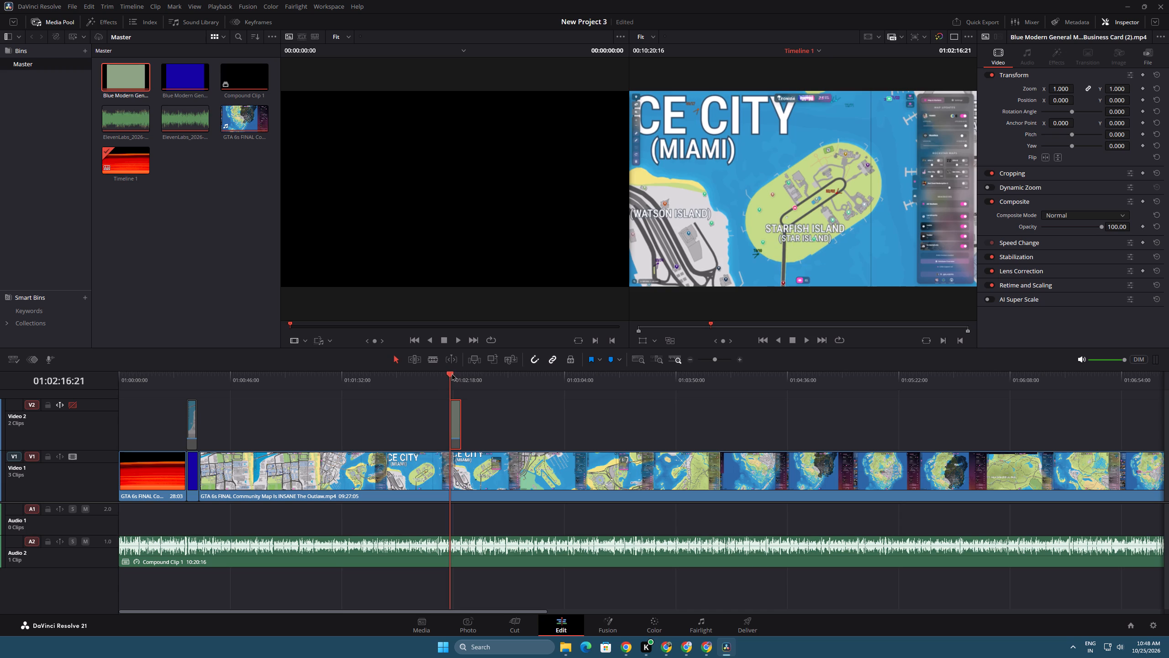
key("space")
key("space")
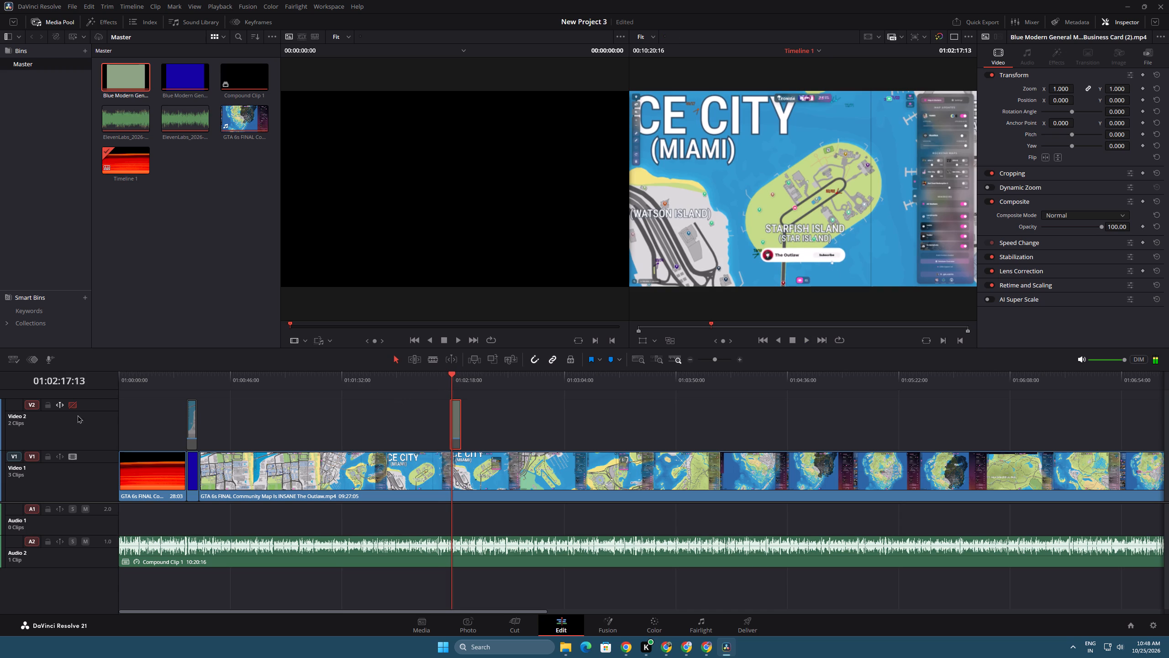
left_click(68, 405)
key("space")
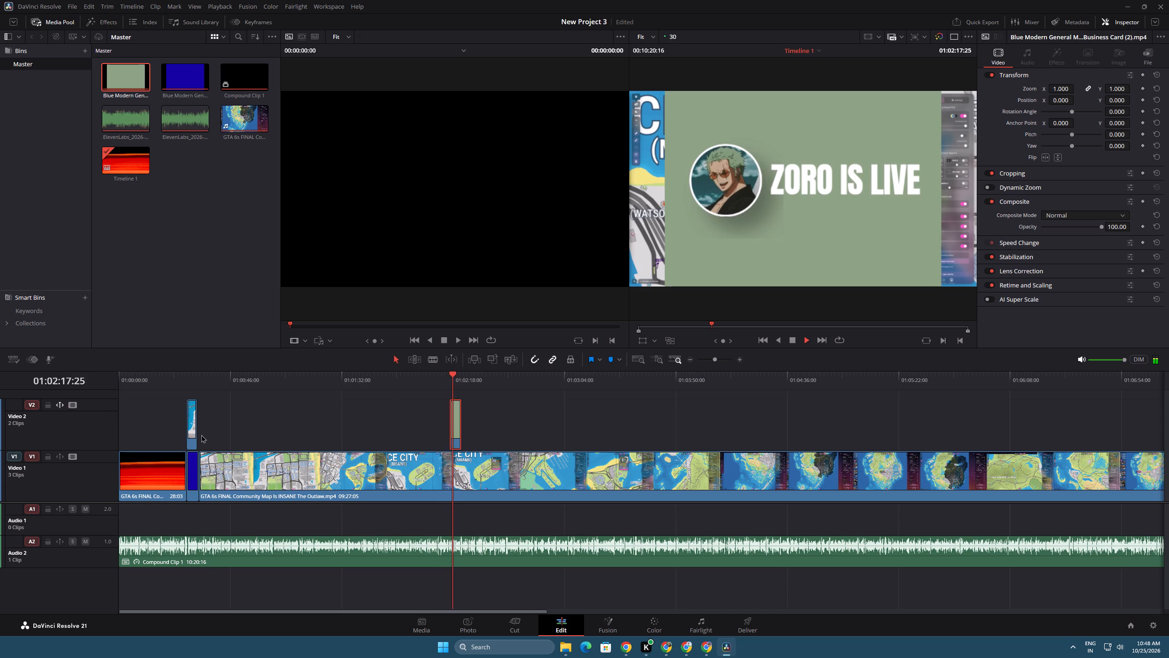
key("space")
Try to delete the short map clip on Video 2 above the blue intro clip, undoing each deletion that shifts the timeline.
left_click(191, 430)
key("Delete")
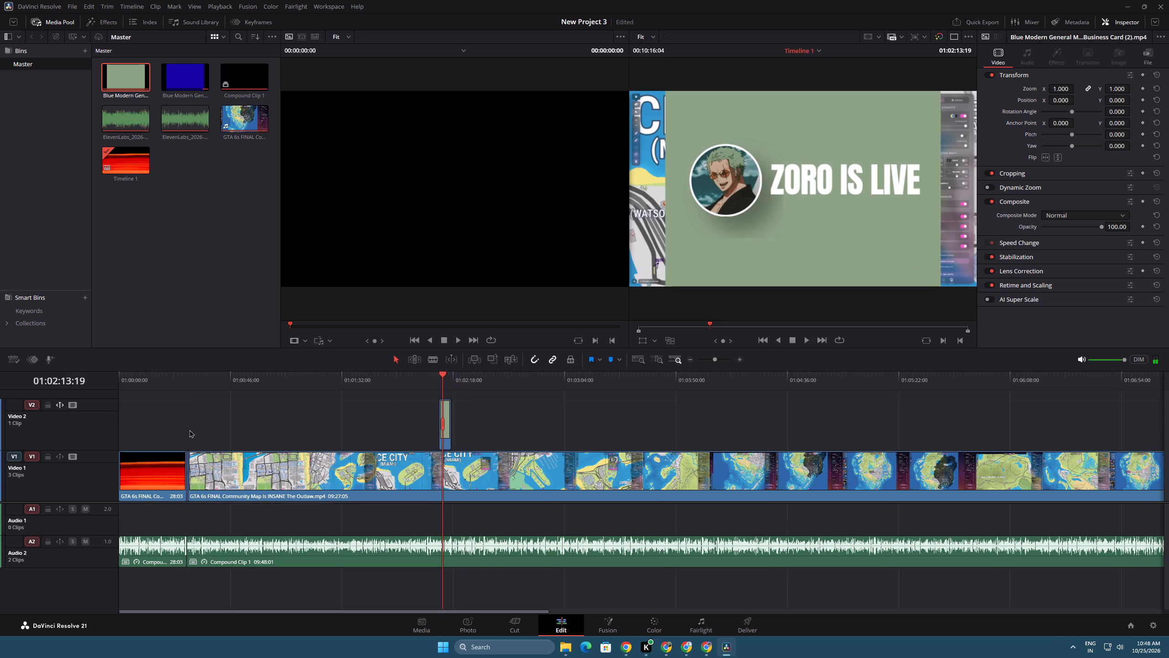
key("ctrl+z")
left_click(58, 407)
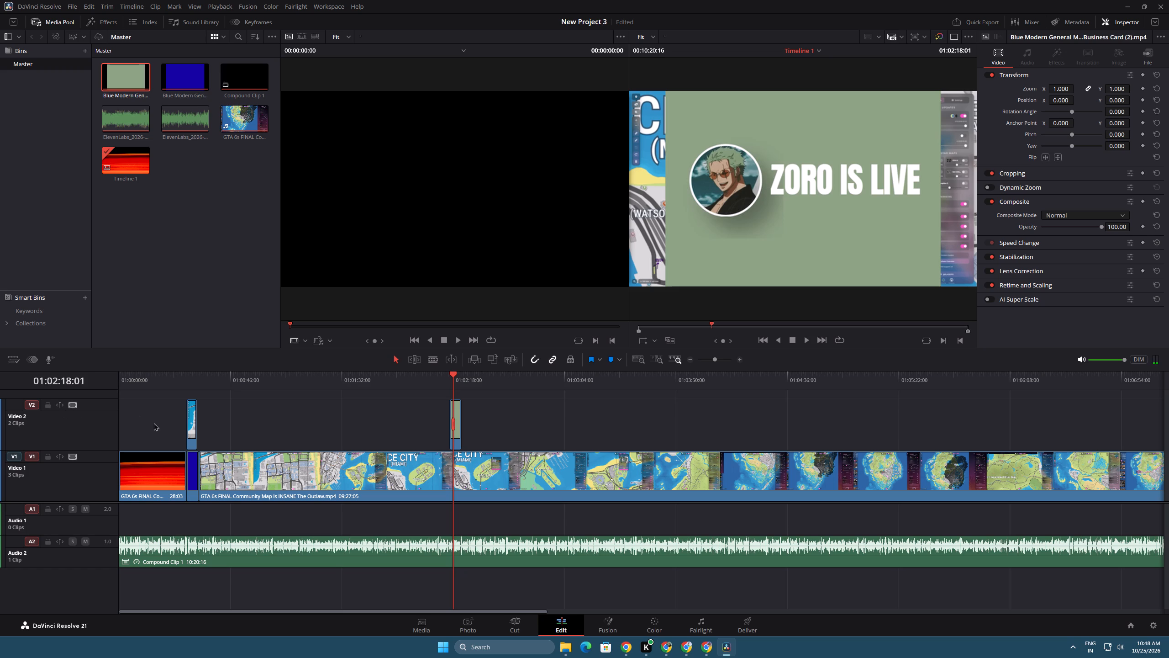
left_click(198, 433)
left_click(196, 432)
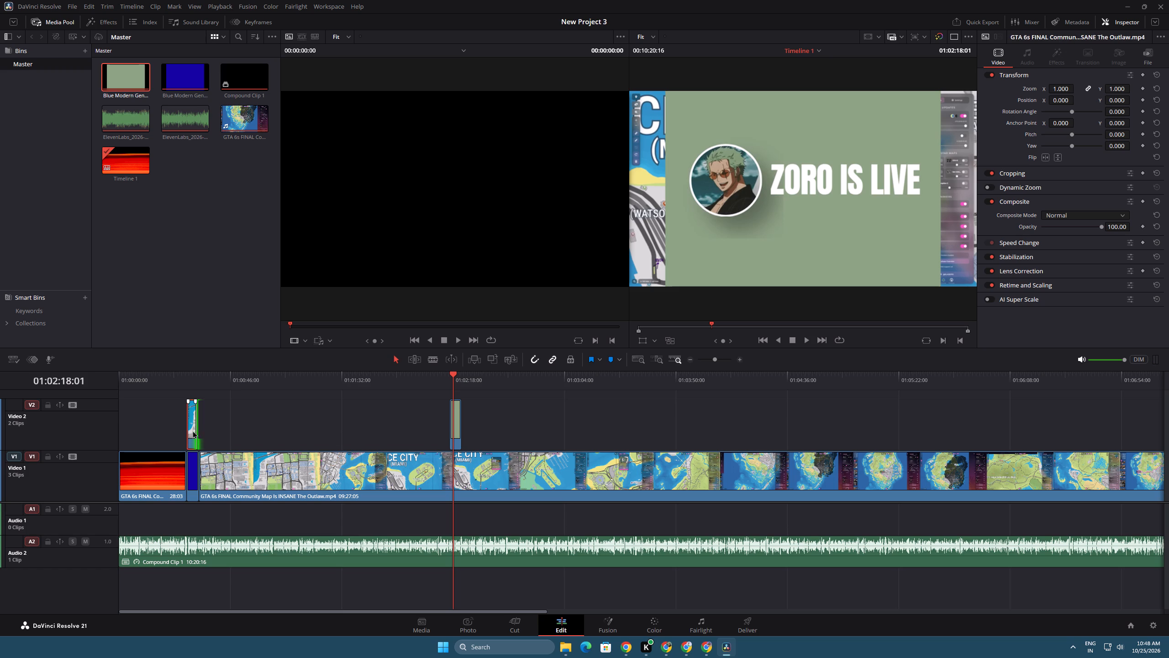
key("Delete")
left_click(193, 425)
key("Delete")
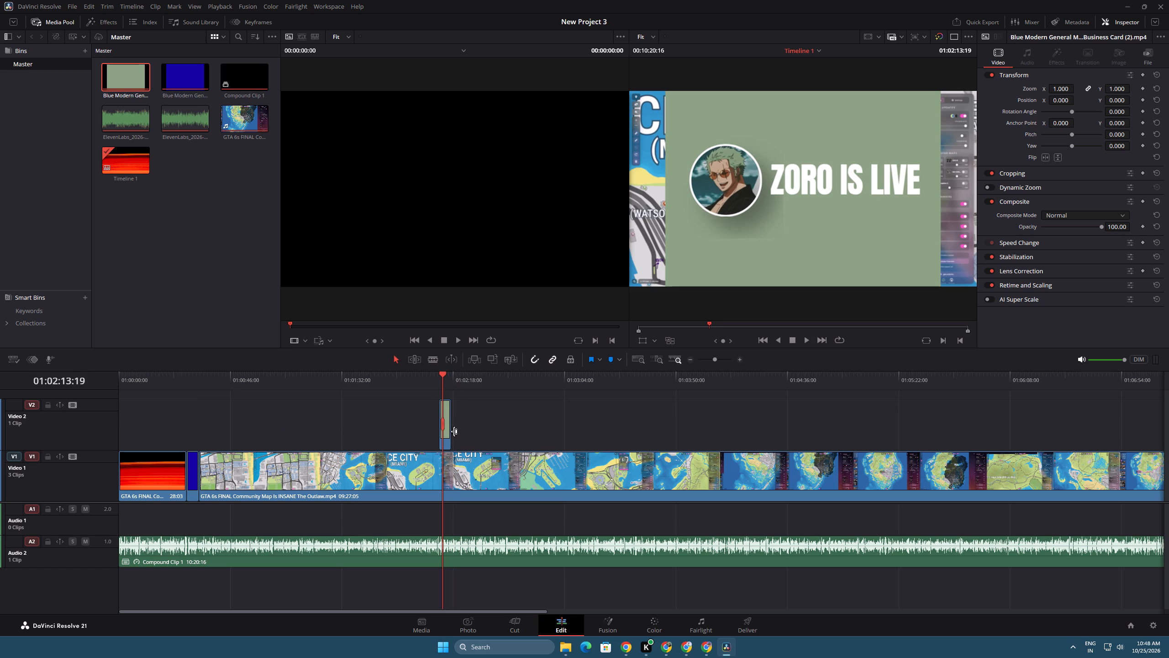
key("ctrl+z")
Move the green ZORO IS LIVE clip on Video 2 to start at 01:02:18:01.
left_click(458, 430)
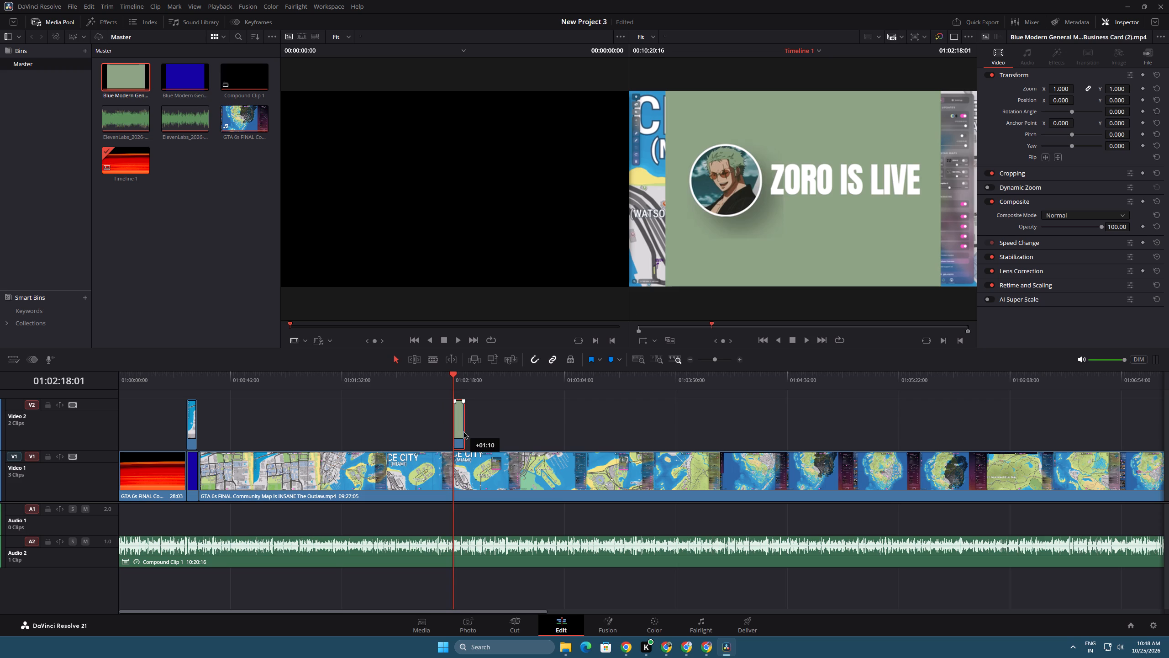
left_click_drag(456, 431, 461, 433)
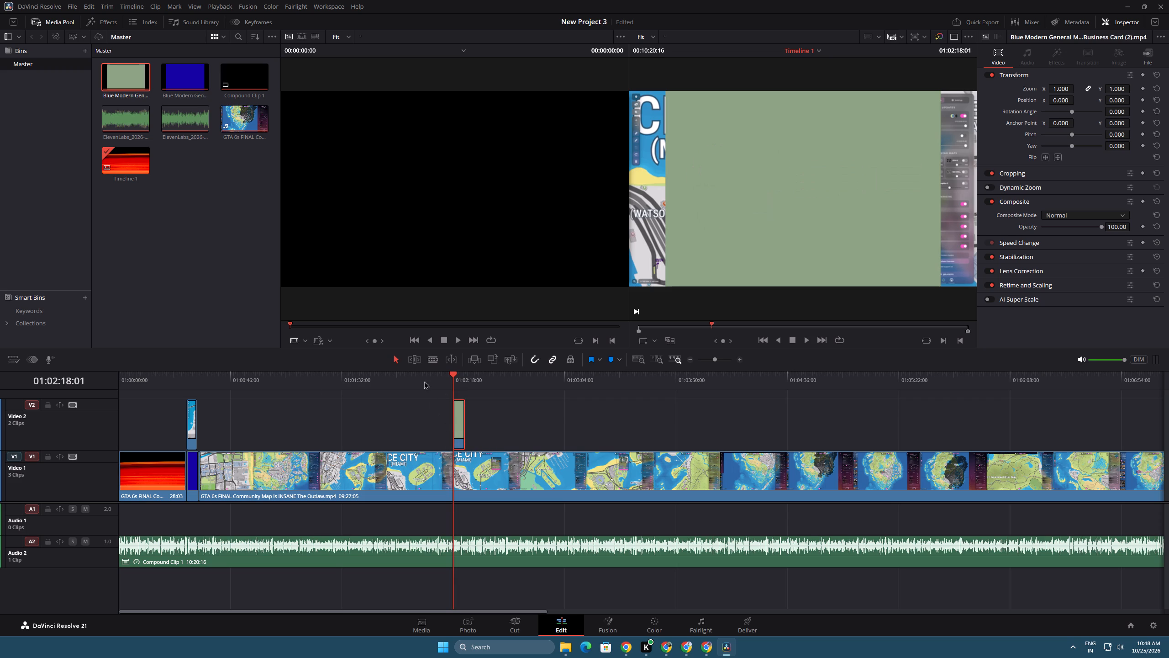
Move the short map clip above the intro to a new Video 3 track, turn off that track's auto track selector, and delete the clip.
left_click(190, 423)
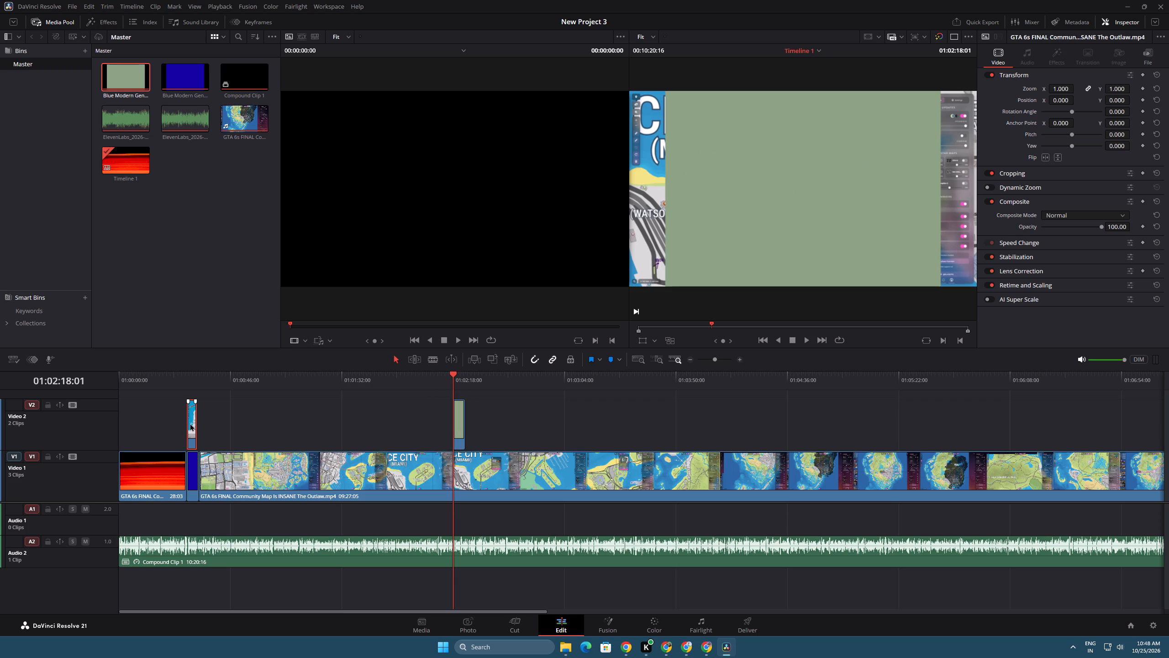
left_click_drag(190, 423, 194, 391)
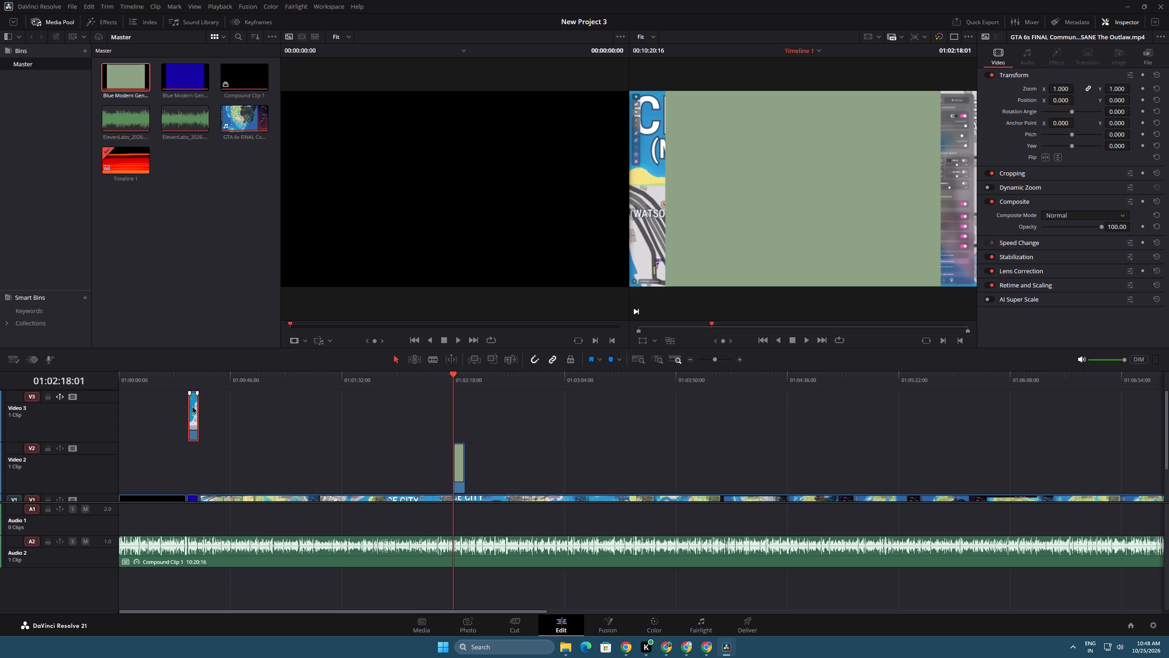
left_click(59, 397)
key("Delete")
Scale the green ZORO IS LIVE clip on Video 2 down to a zoom of 0.620.
left_click(453, 374)
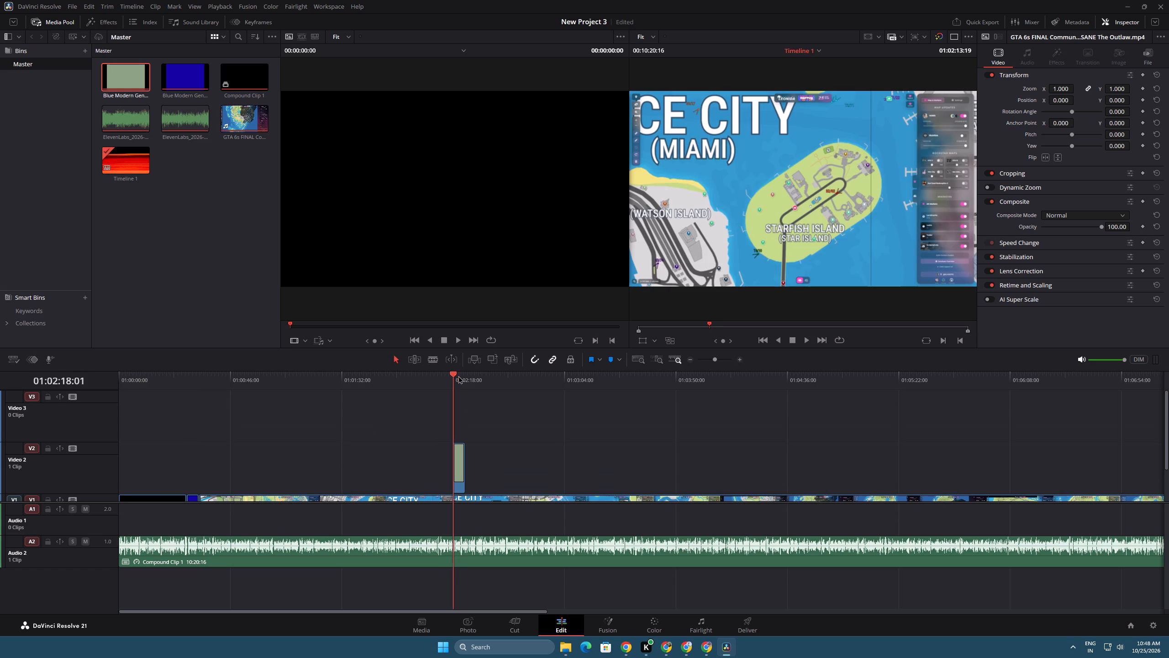
left_click(460, 458)
left_click_drag(1067, 90, 1062, 90)
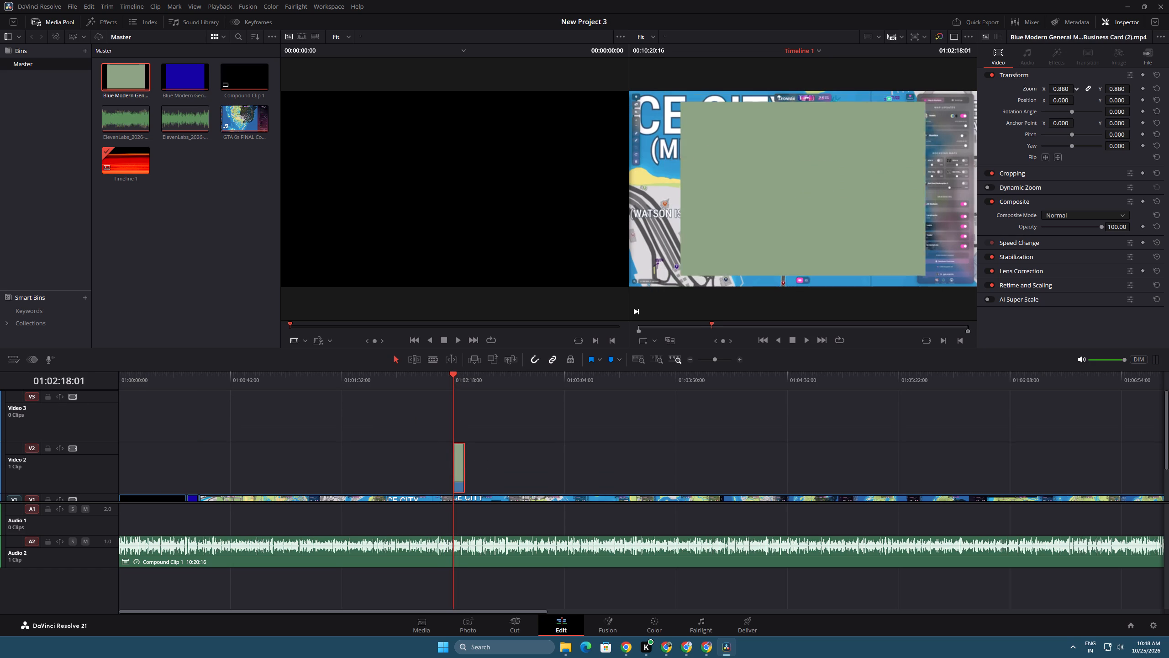
left_click_drag(1062, 90, 1050, 90)
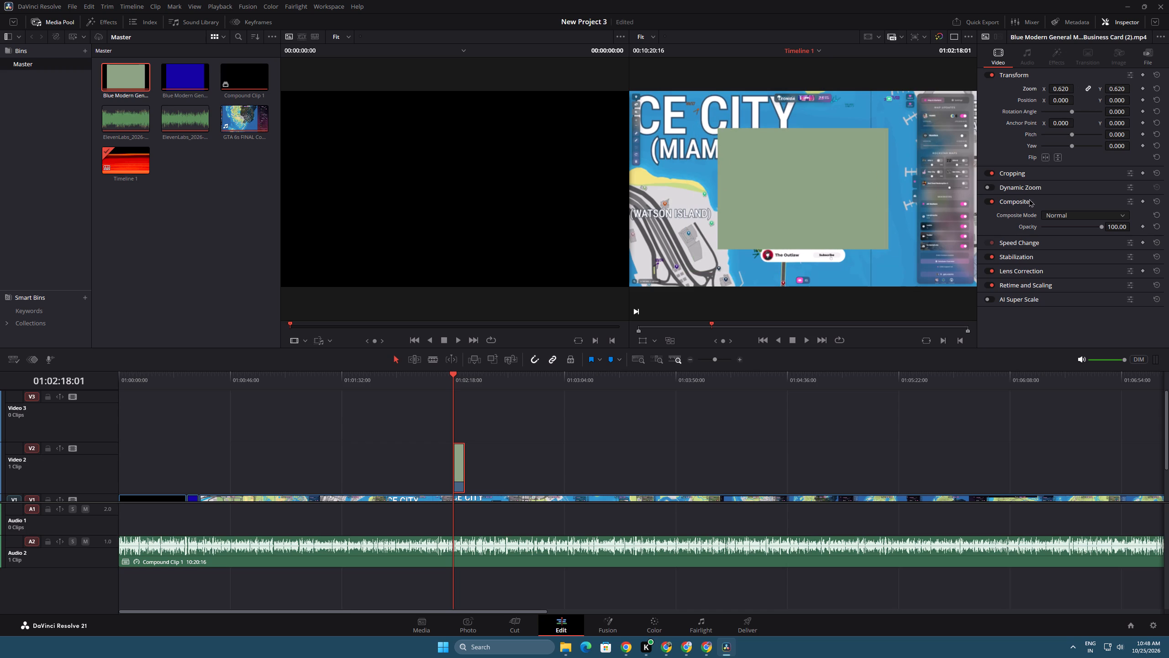
Crop the top of the green clip by about 66, keeping the whole avatar and ZORO IS LIVE text in view.
left_click(1024, 175)
left_click_drag(1043, 187, 1051, 187)
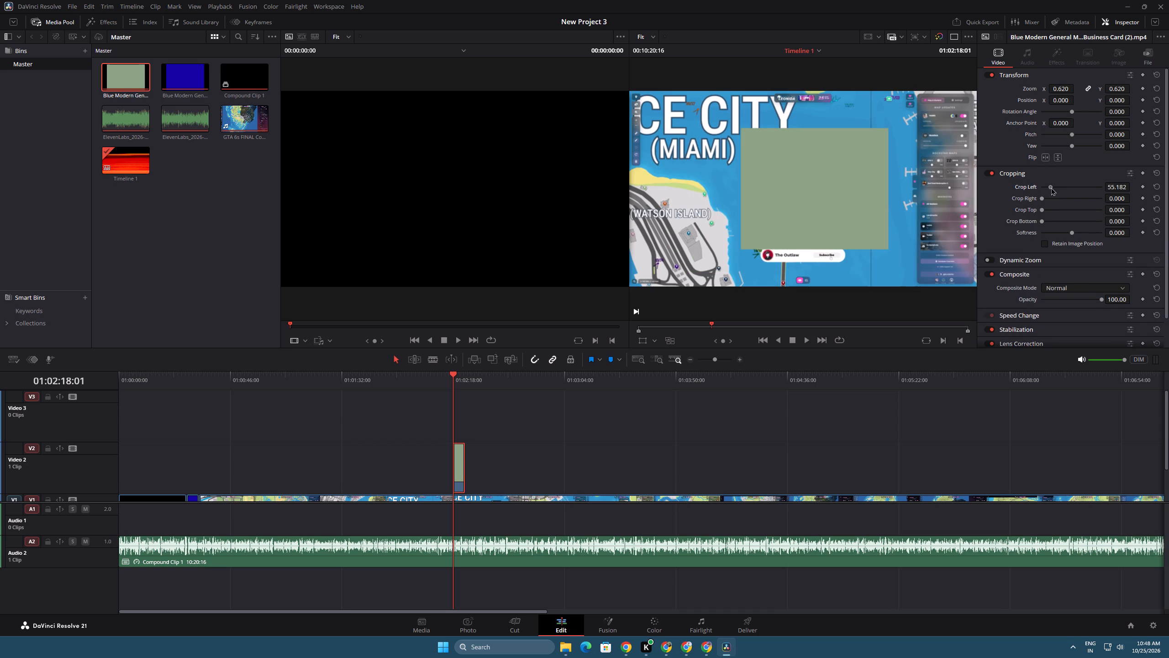
left_click_drag(1051, 187, 1032, 186)
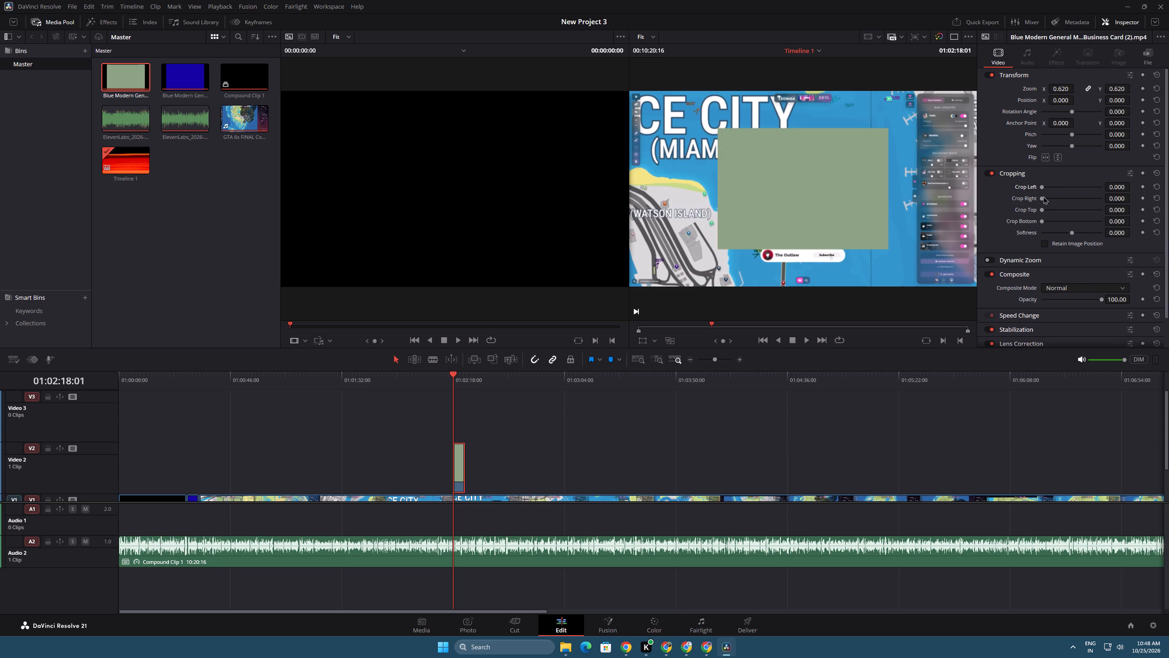
left_click_drag(1043, 196, 1034, 196)
left_click_drag(1042, 207, 1063, 208)
key("space")
key("space")
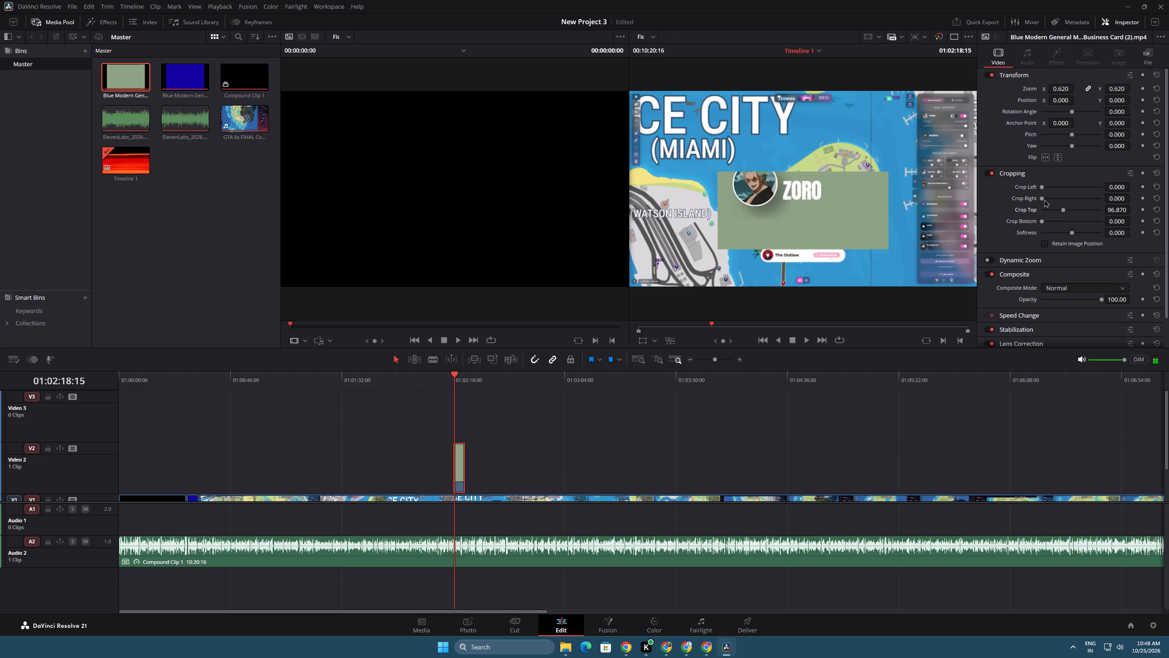
left_click_drag(1063, 208, 1056, 207)
key("space")
key("space")
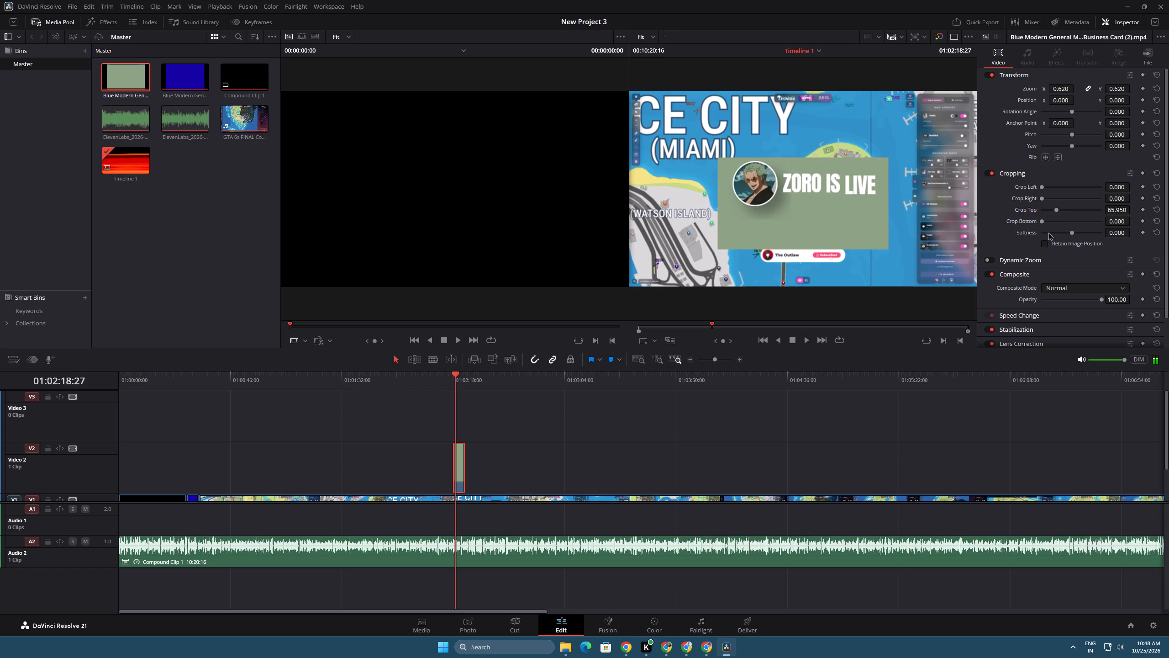
Crop the bottom of the green clip and set both its Crop Top and Crop Bottom to 66.
left_click_drag(1041, 222, 1054, 222)
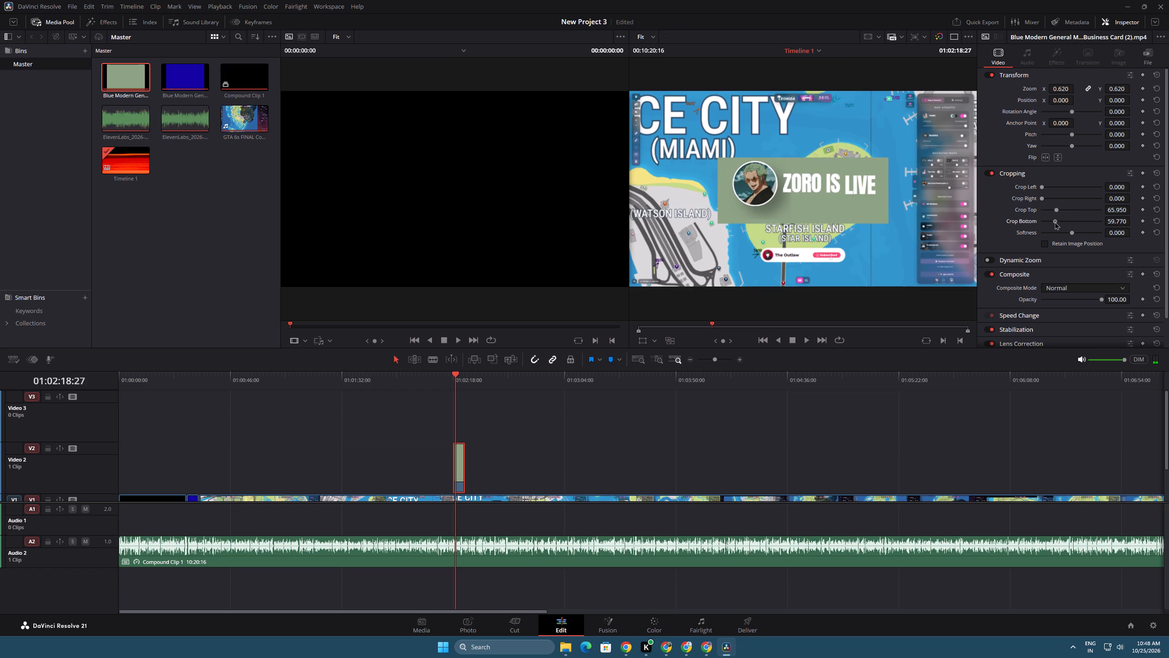
left_click_drag(1054, 222, 1056, 222)
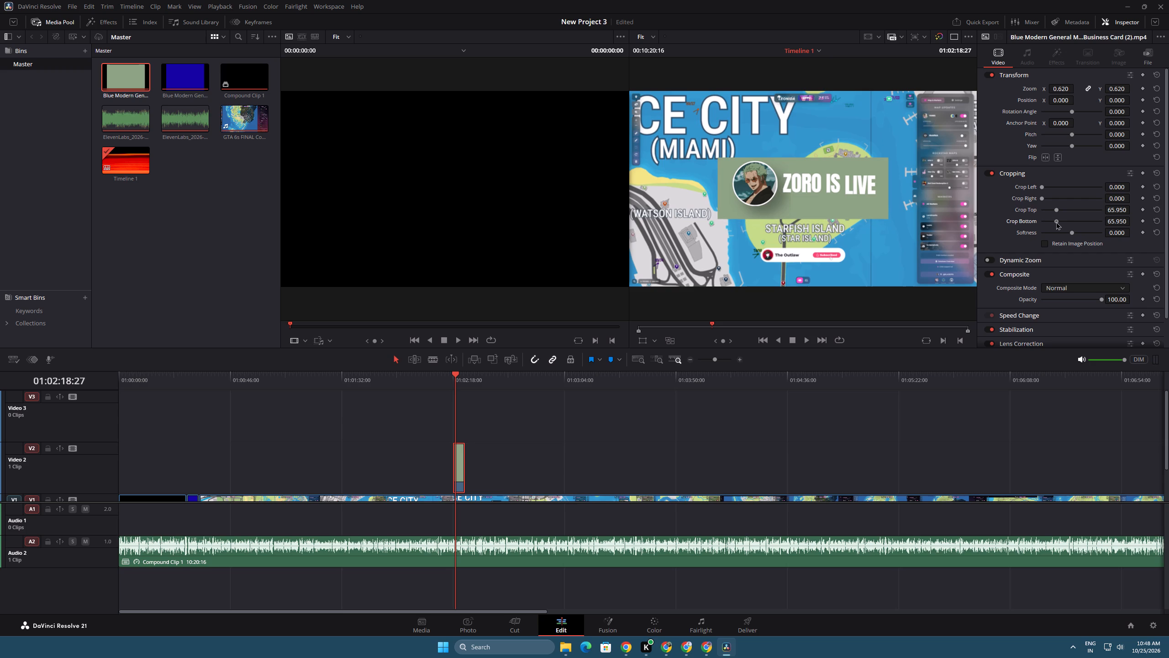
left_click_drag(1056, 222, 1055, 222)
double_click(1122, 209)
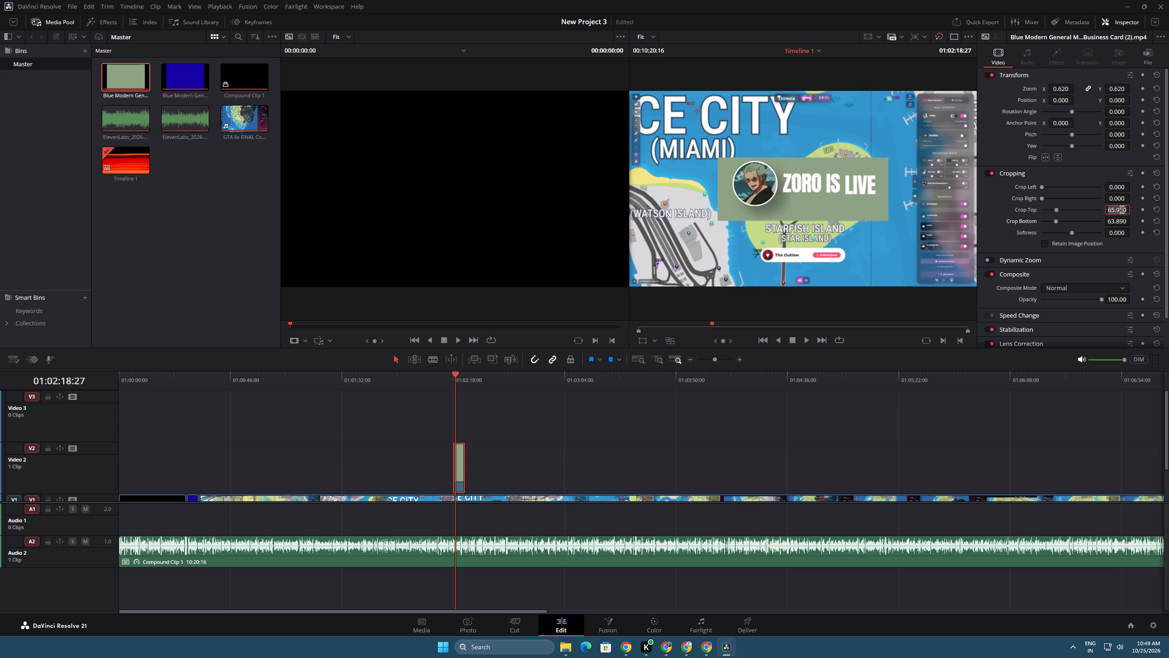
type("66")
key("Return")
double_click(1111, 222)
type("66")
key("Return")
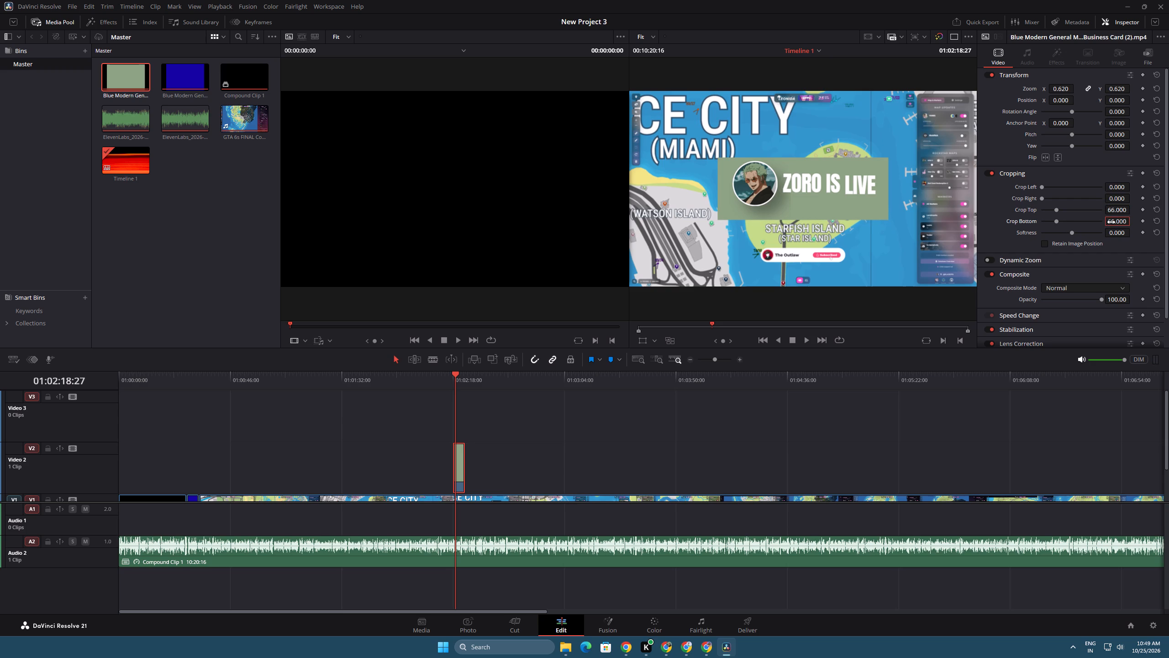
Set the green clip's Crop Bottom to 84.5 and play it briefly to check the banner.
key("space")
key("space")
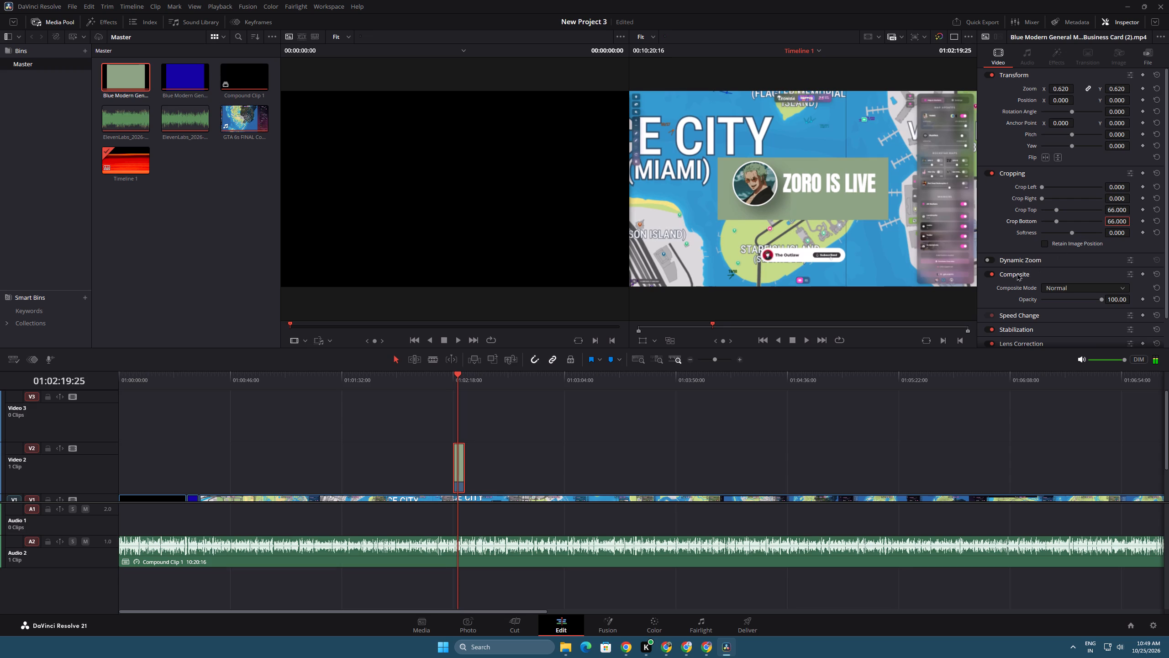
left_click(1058, 222)
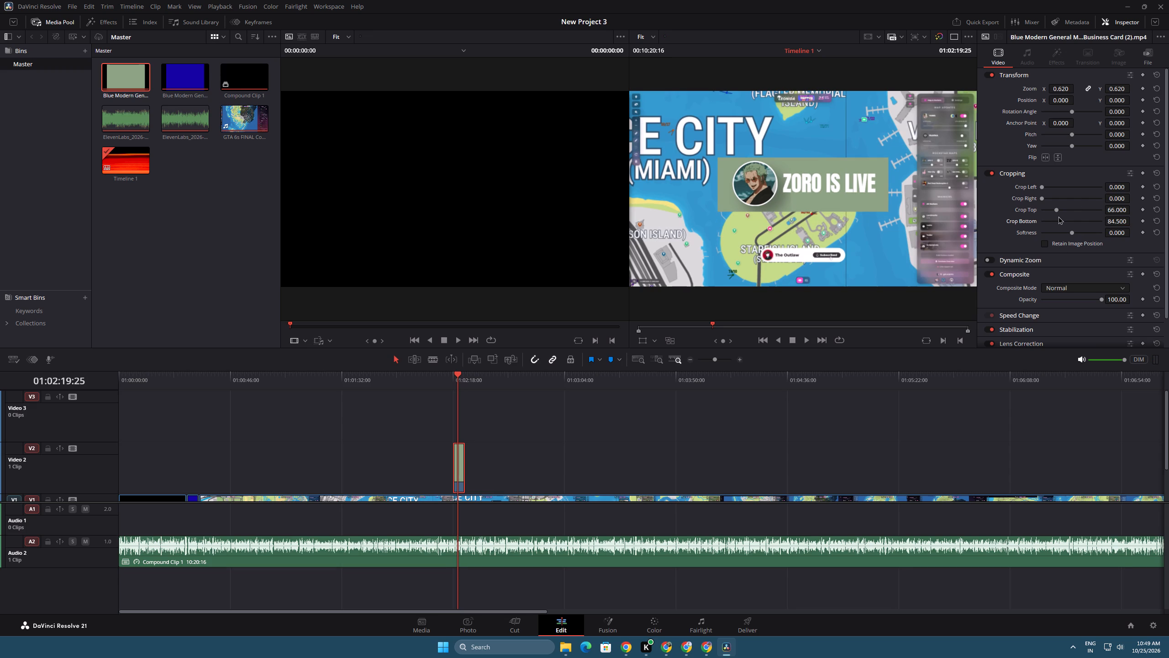
key("space")
key("space")
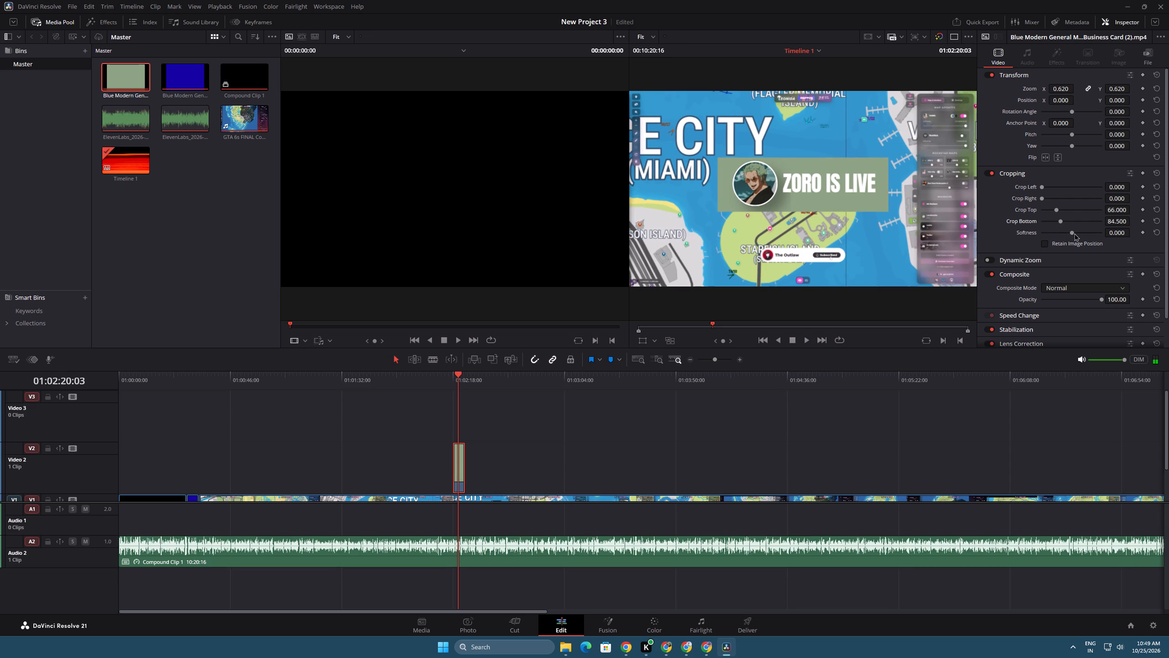
Soften the cropped edges of the green clip with a Softness of about -16.03.
left_click_drag(1073, 232, 1023, 238)
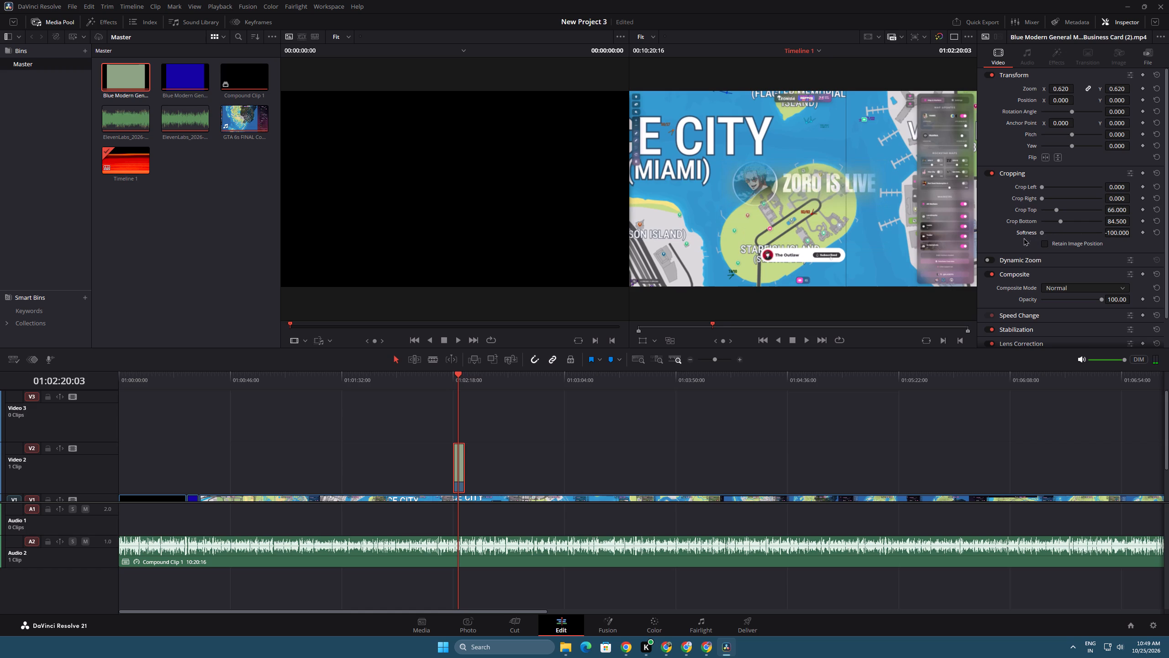
left_click_drag(1023, 238, 1067, 240)
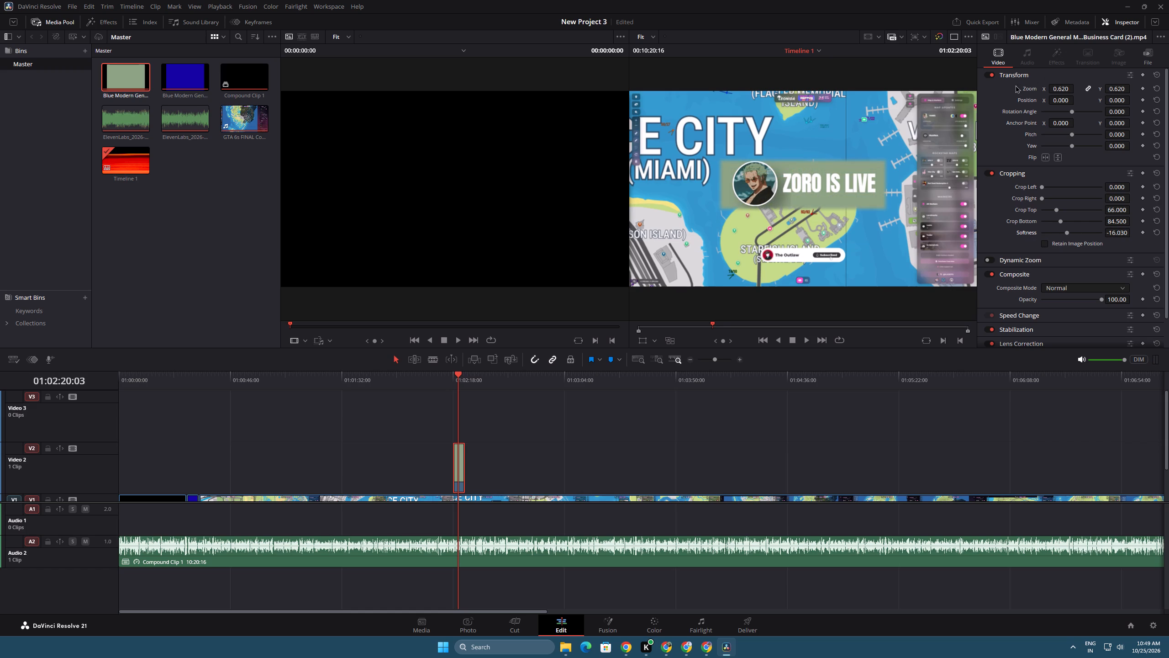
Set the ZORO IS LIVE banner's vertical position to -87 and its zoom to 0.470, covering The Outlaw subscribe pop-up.
scroll(1015, 91, "up", 7)
left_click_drag(1114, 101, 1065, 99)
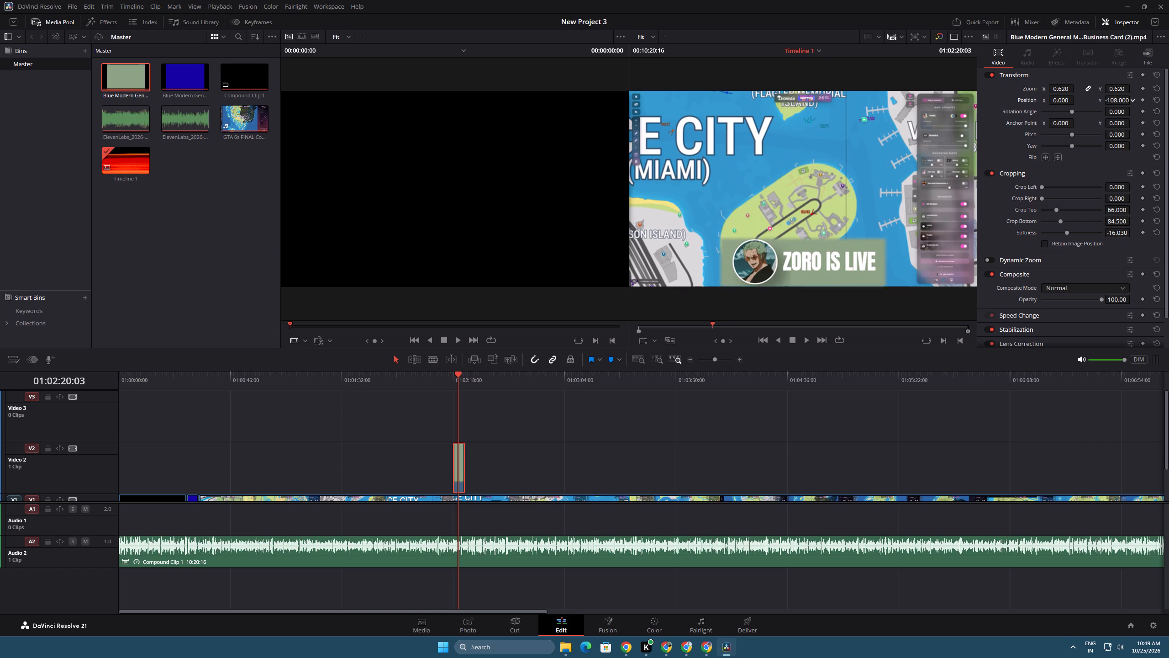
left_click_drag(1065, 99, 1074, 100)
left_click_drag(1065, 88, 1058, 88)
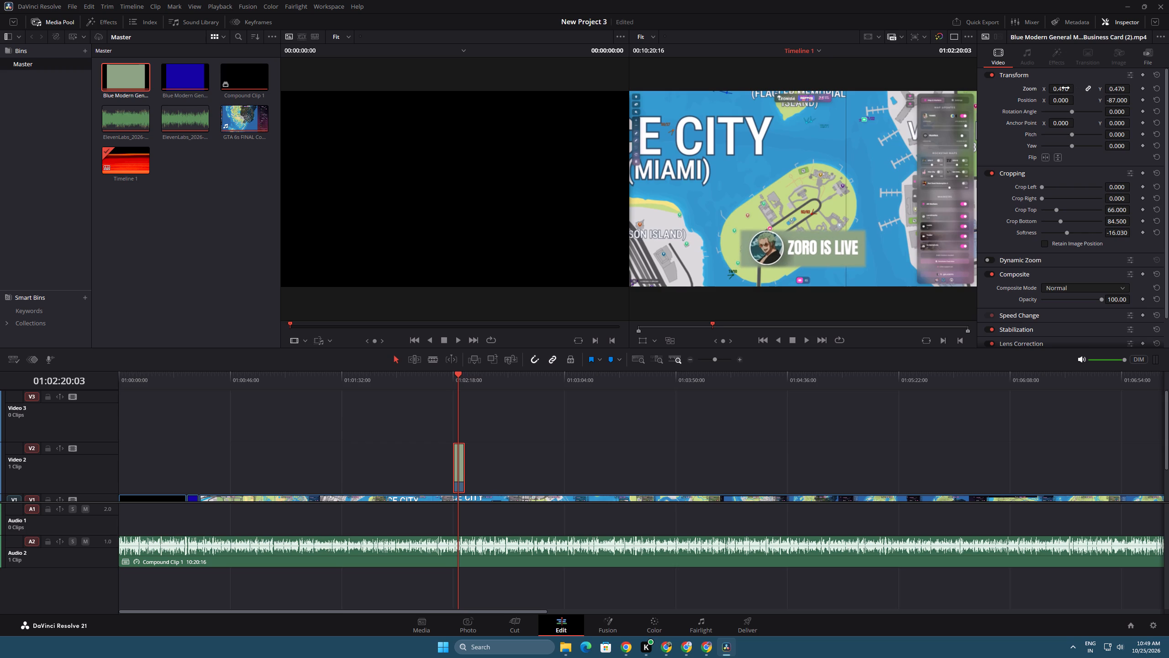
Play the section under the ZORO IS LIVE banner to check how it covers The Outlaw subscribe pop-up.
key("space")
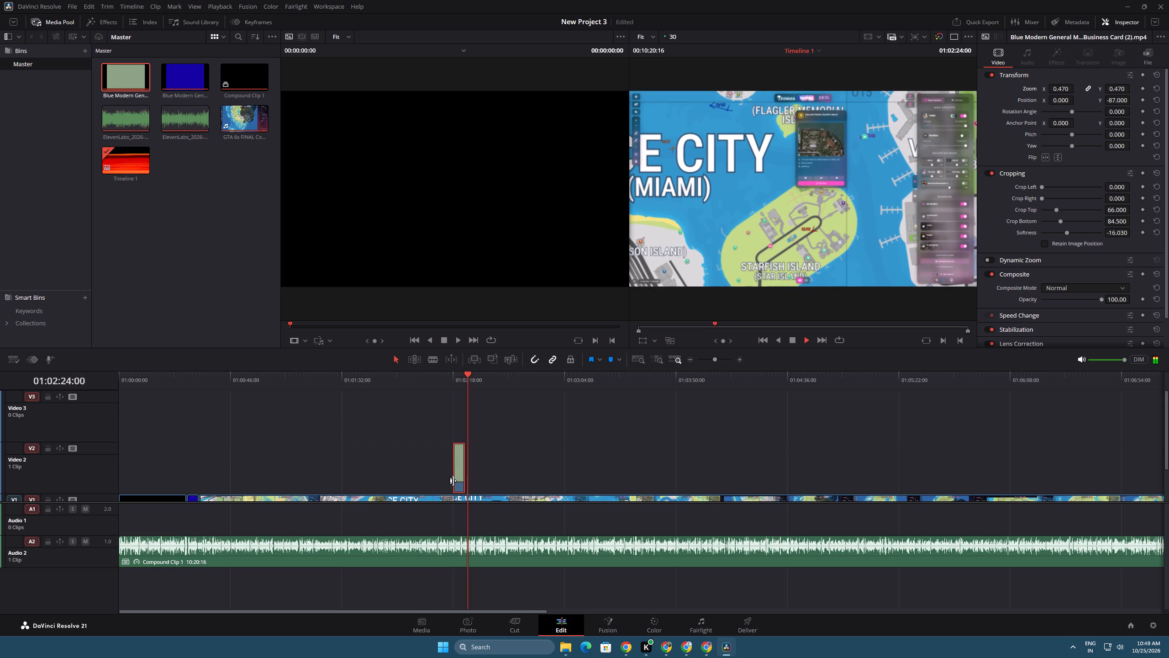
Find the next The Outlaw subscribe pop-up and paste a copy of the ZORO IS LIVE clip on Video 2 at 01:05:31:22.
key("ctrl+c")
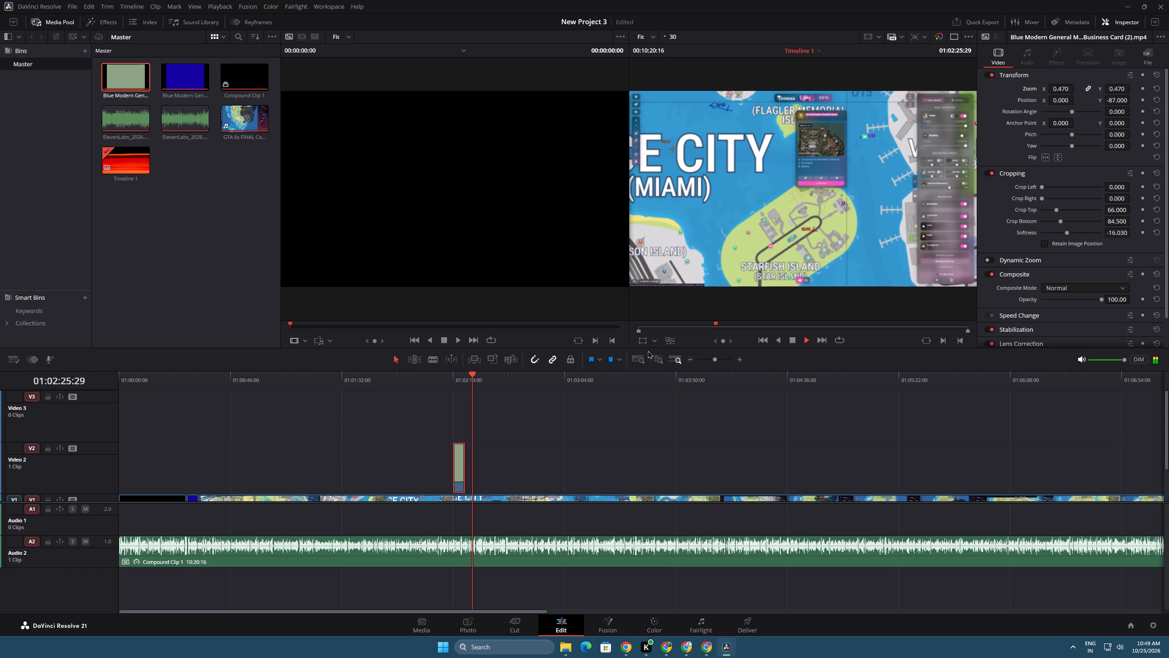
left_click_drag(481, 375, 534, 388)
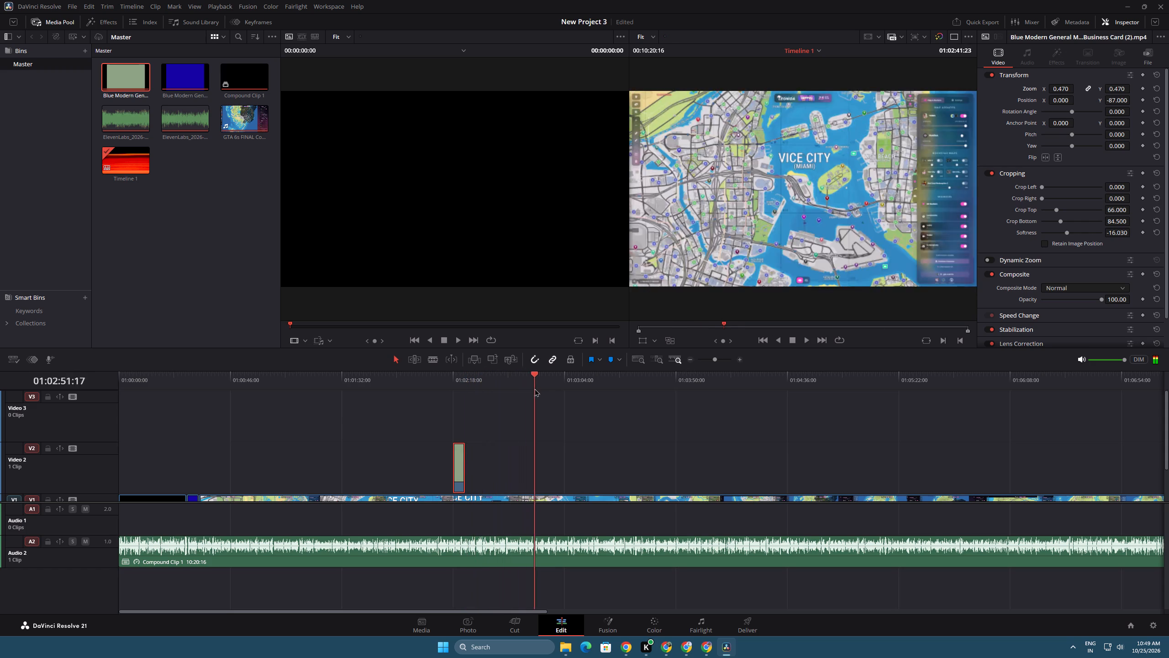
left_click_drag(534, 388, 650, 413)
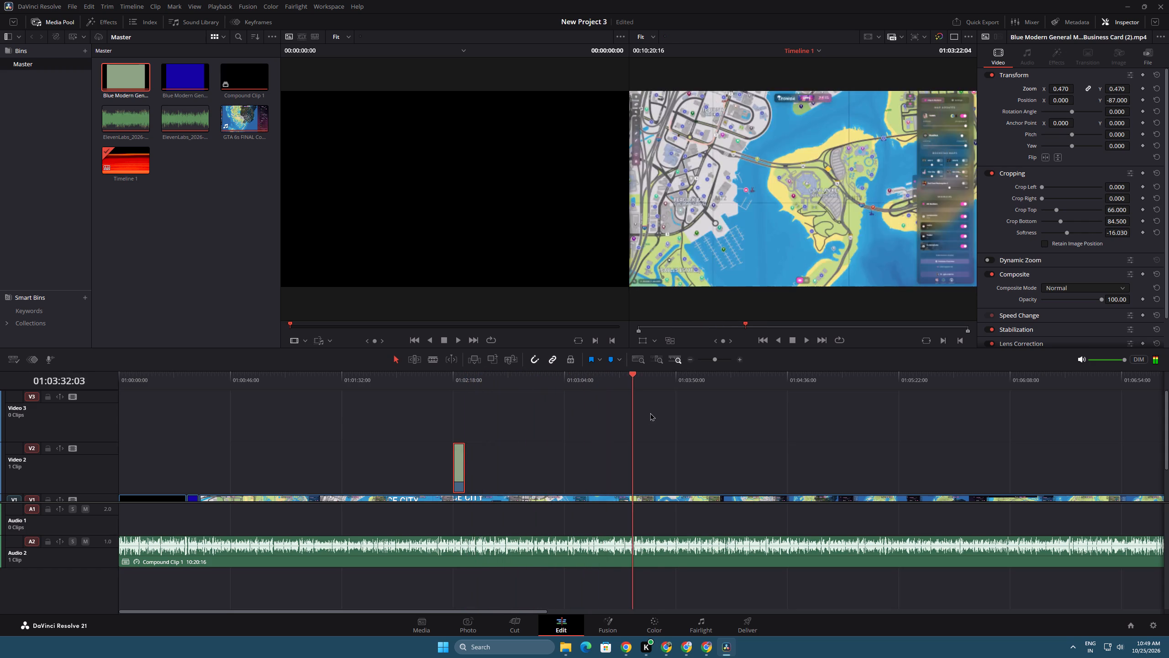
left_click_drag(650, 413, 691, 425)
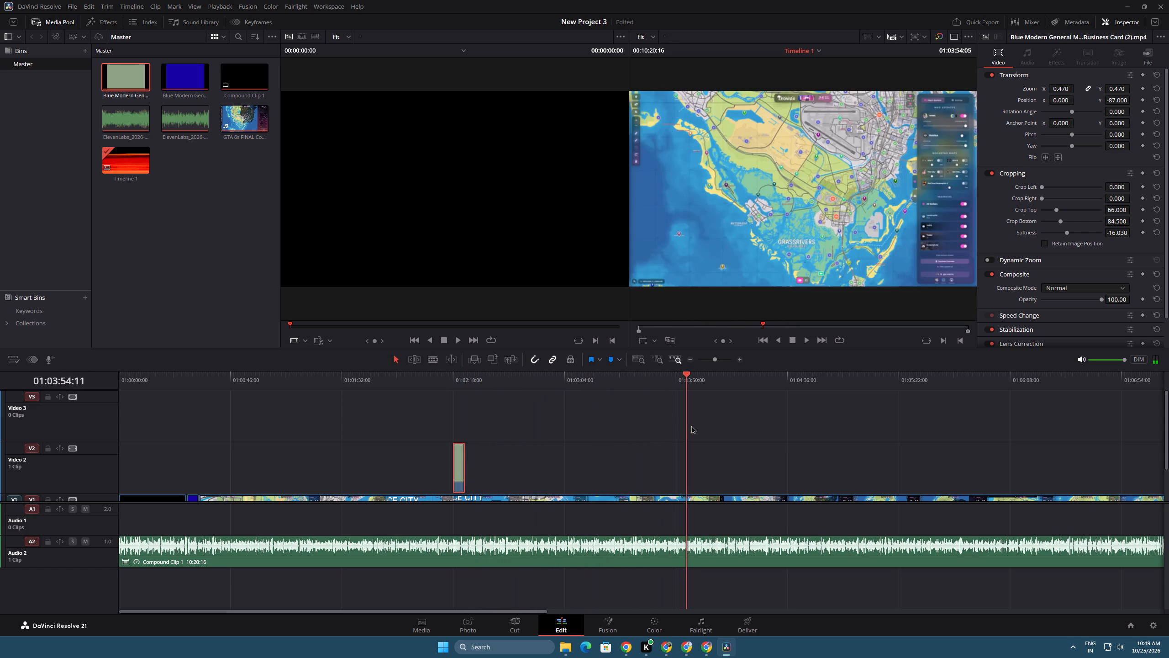
left_click_drag(691, 425, 728, 438)
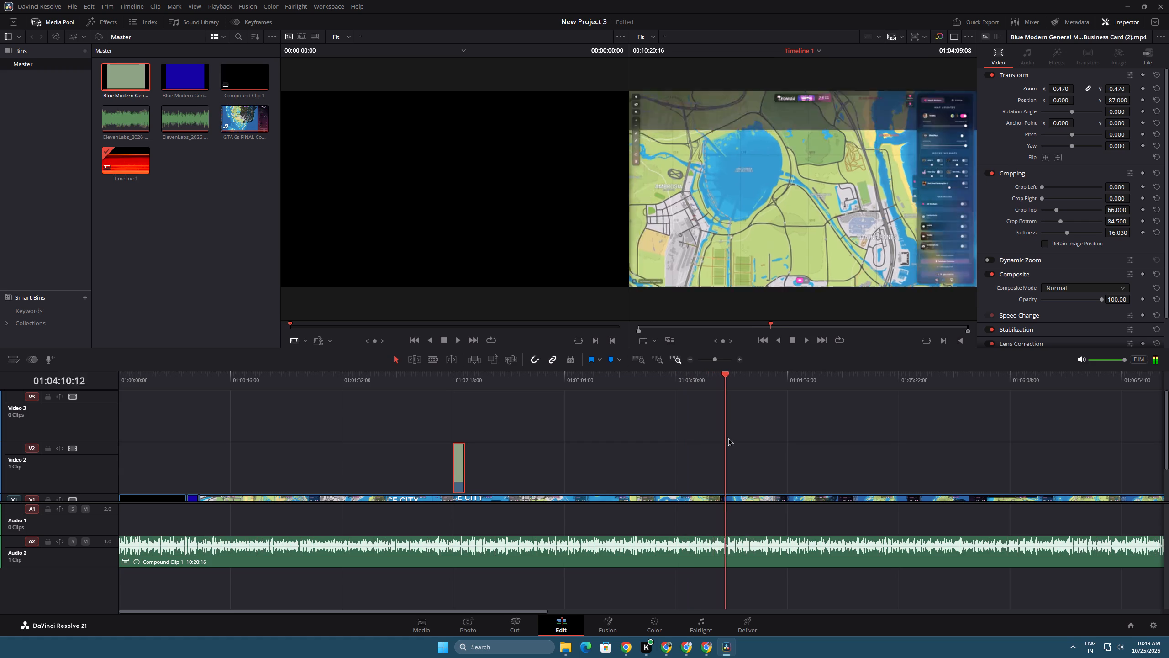
left_click_drag(728, 438, 782, 458)
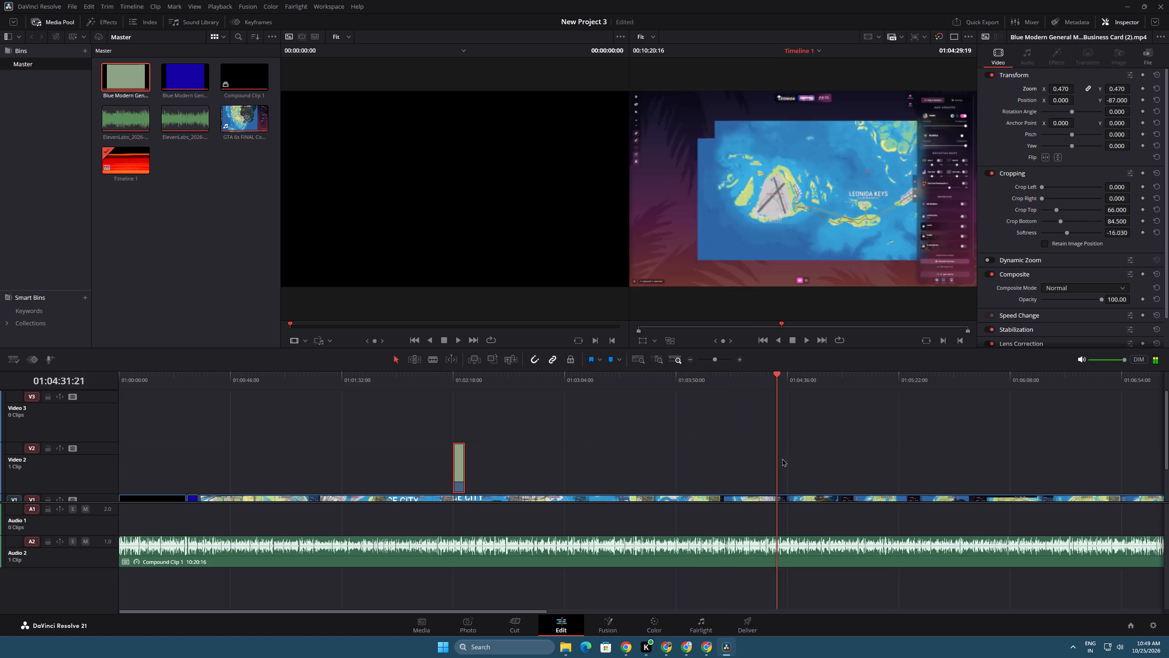
left_click_drag(782, 458, 850, 466)
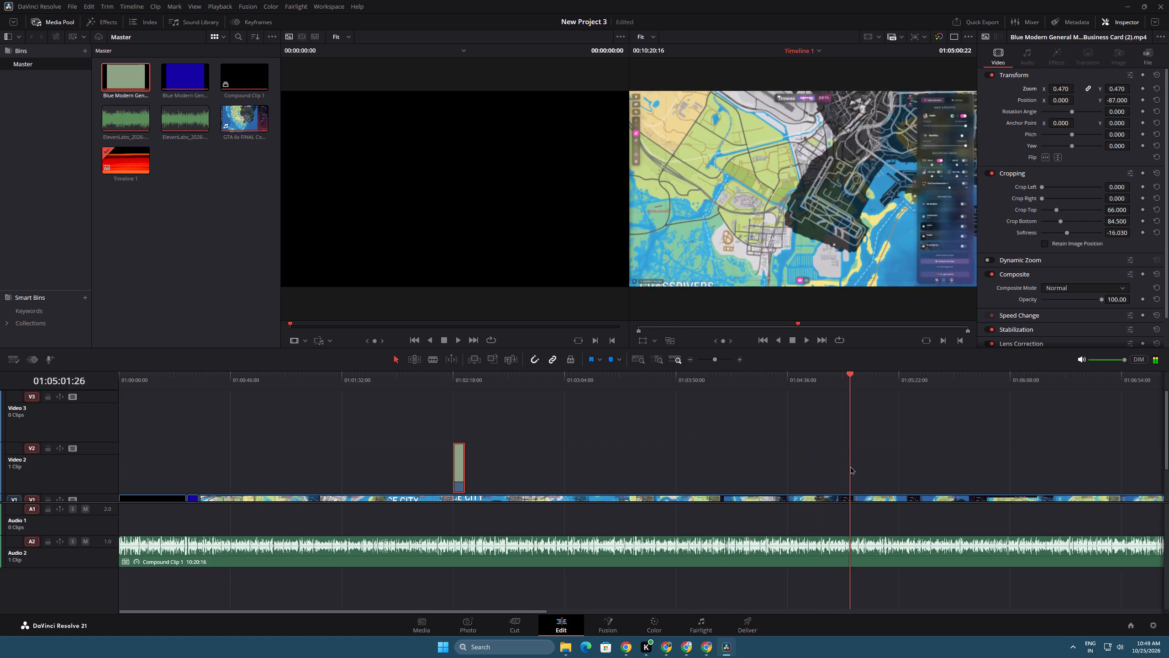
left_click_drag(850, 466, 909, 471)
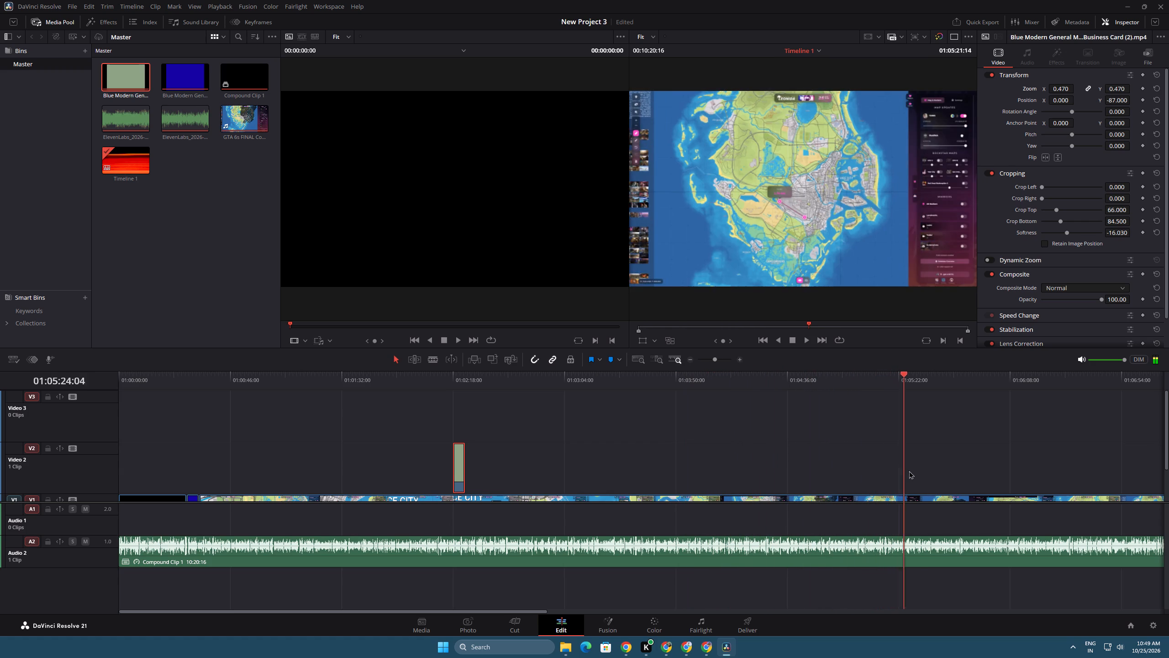
left_click_drag(909, 471, 937, 473)
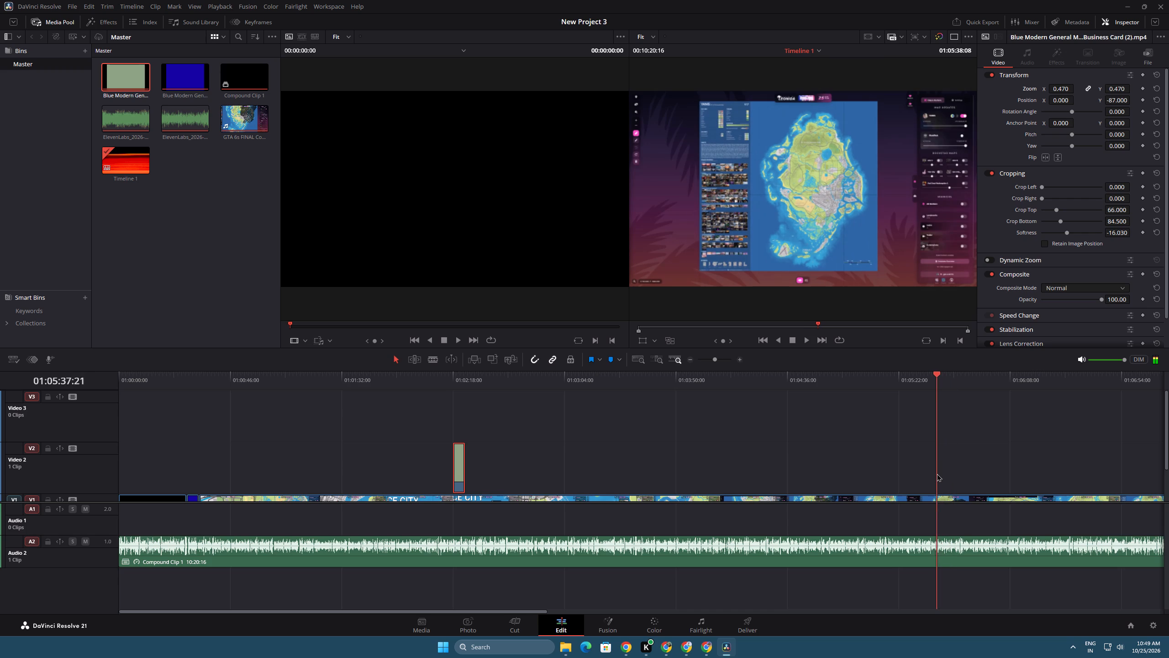
left_click_drag(937, 473, 926, 470)
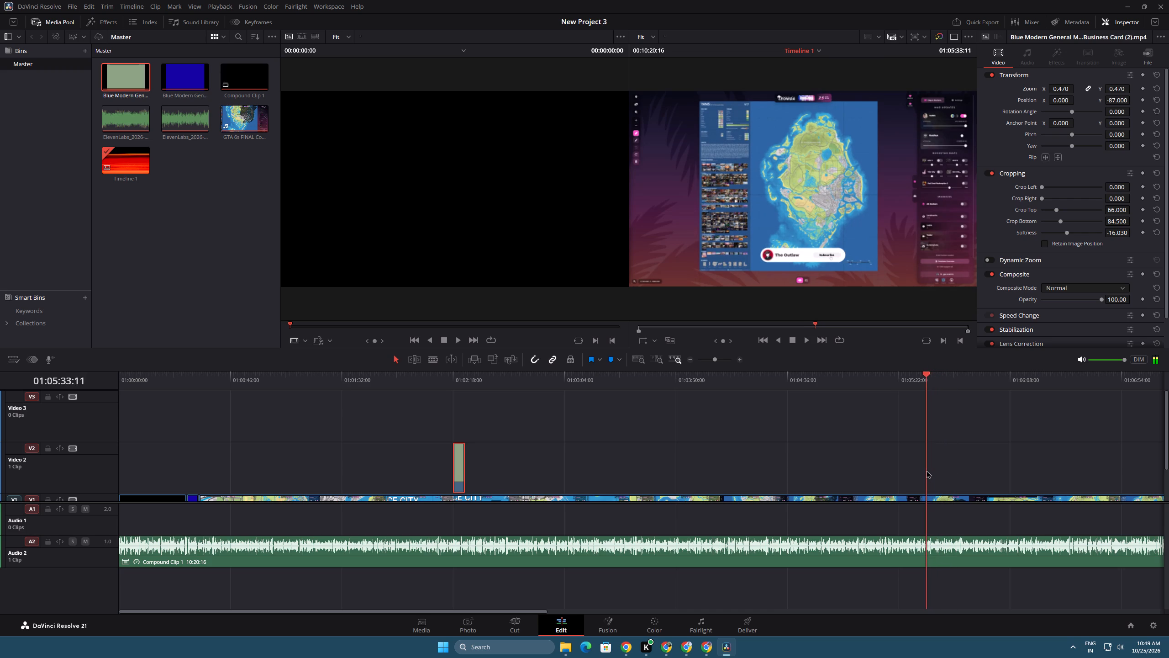
left_click_drag(926, 470, 921, 468)
key("space")
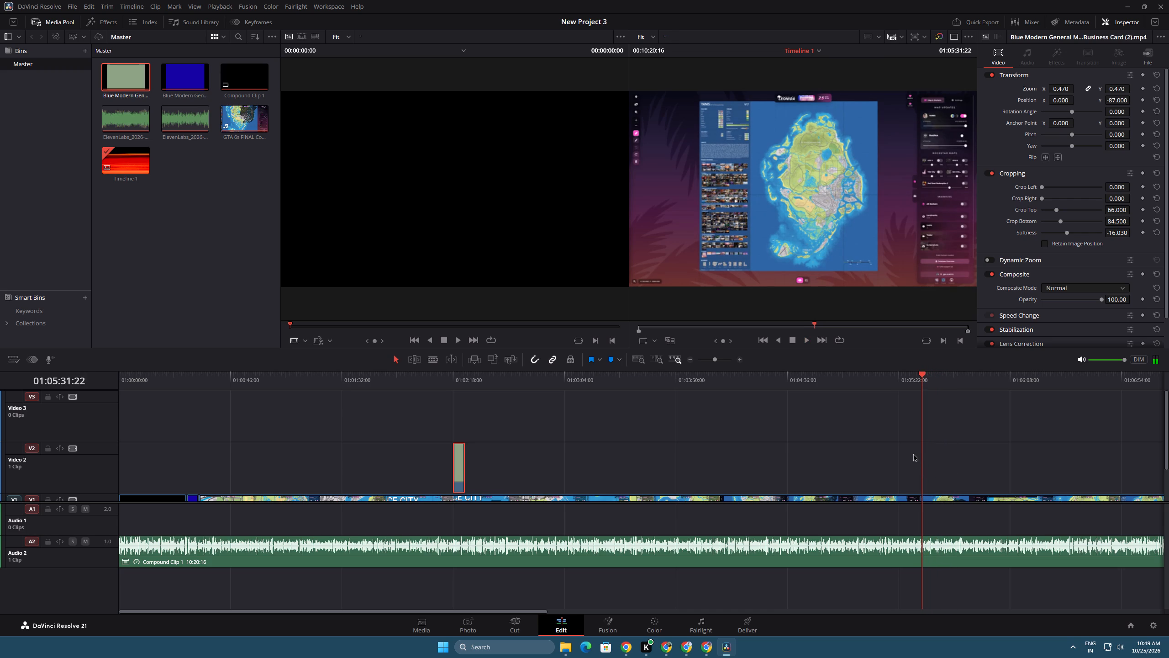
key("ctrl+v")
left_click(463, 469)
key("ctrl+c")
key("ctrl+v")
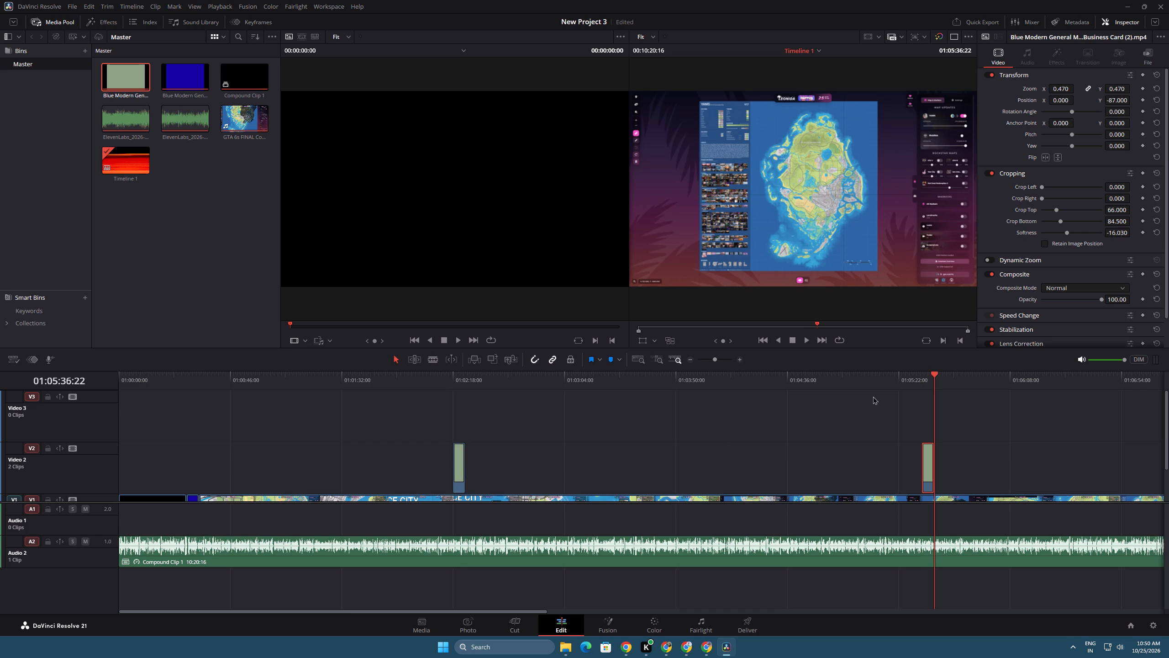
Play from just before the second ZORO IS LIVE clip to check its coverage of the pop-up.
left_click(915, 373)
key("space")
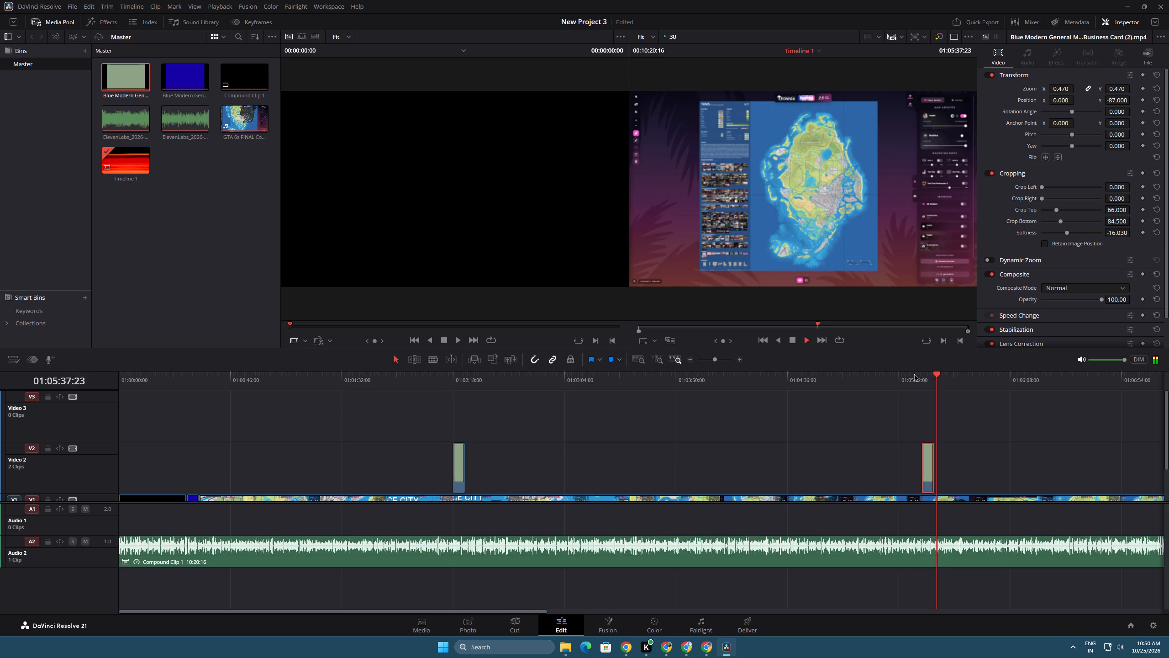
Scan the footage after the second ZORO IS LIVE clip, up to about 01:08:37, for further The Outlaw subscribe pop-ups.
left_click(716, 358)
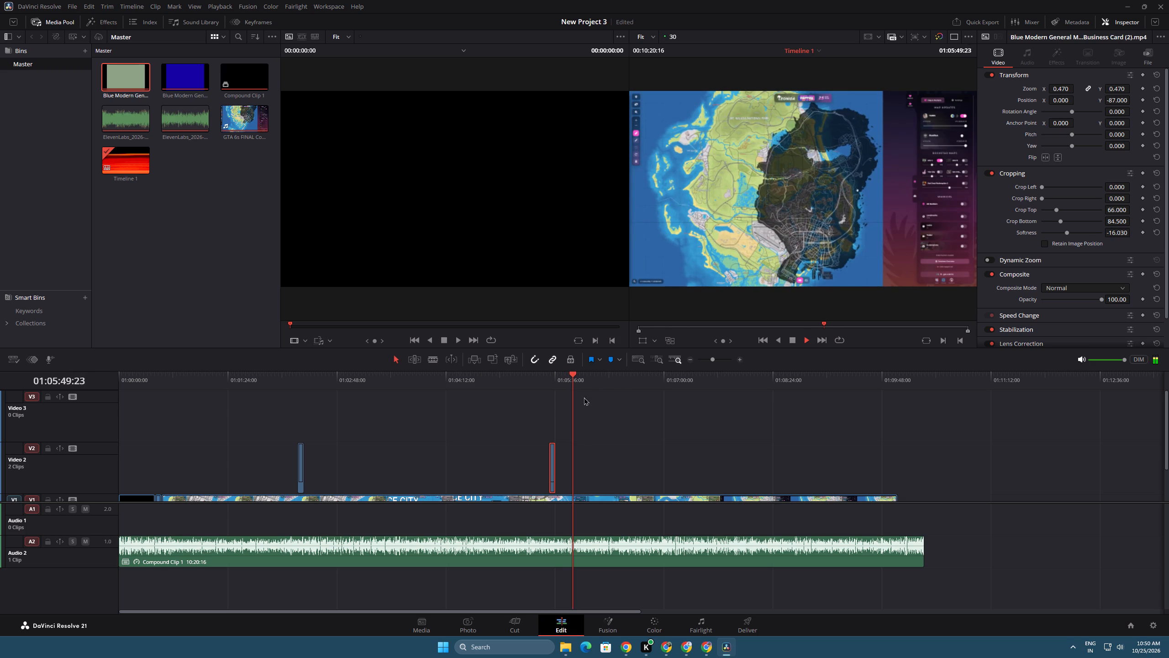
left_click_drag(573, 375, 577, 375)
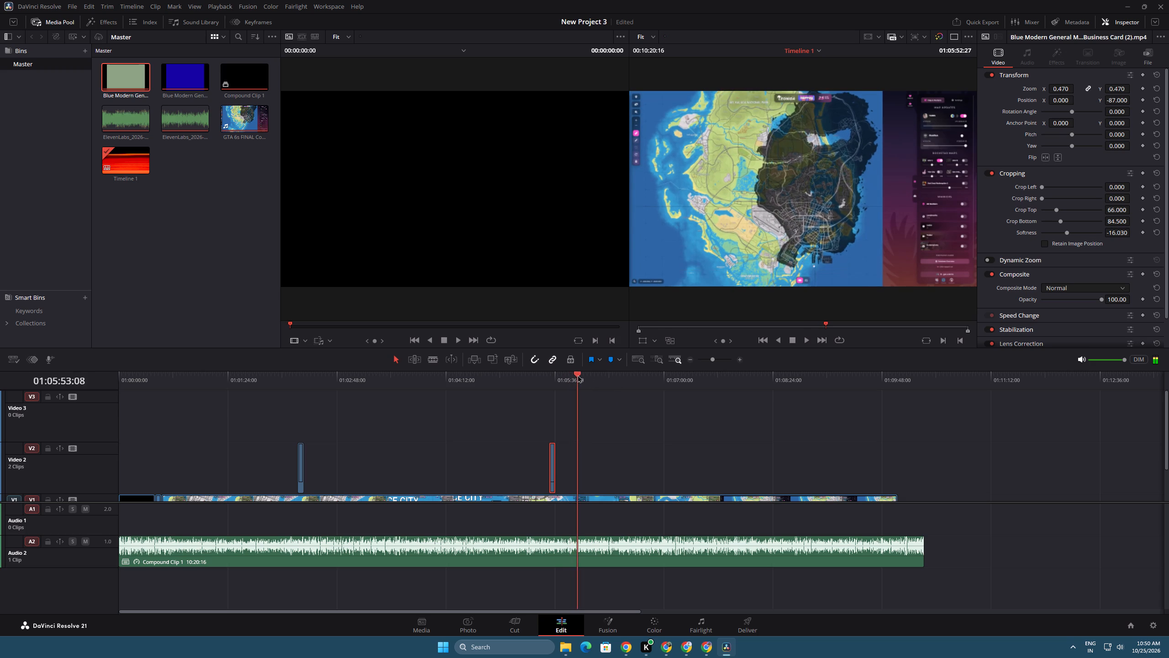
left_click_drag(577, 375, 588, 377)
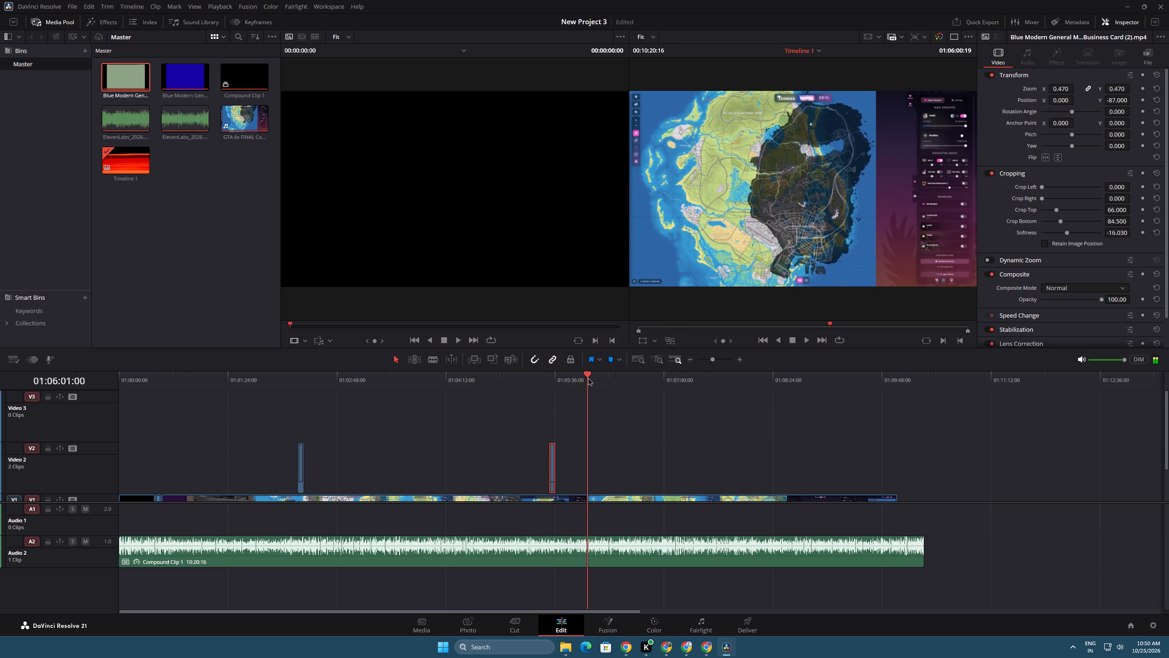
left_click_drag(588, 377, 600, 381)
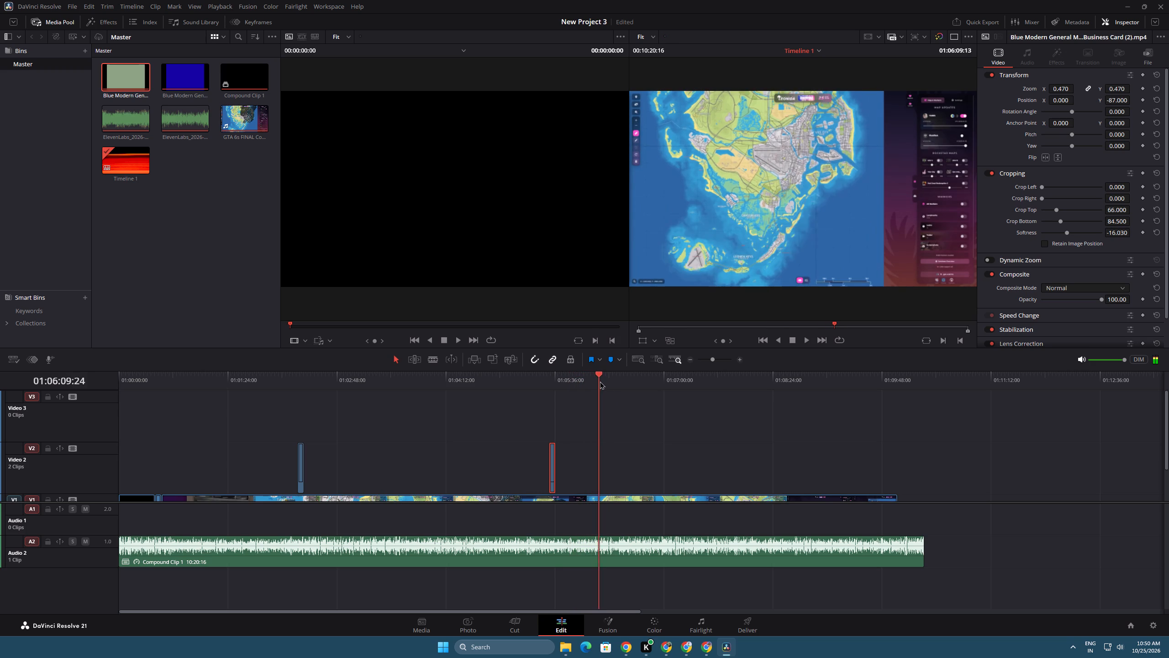
left_click_drag(600, 381, 615, 386)
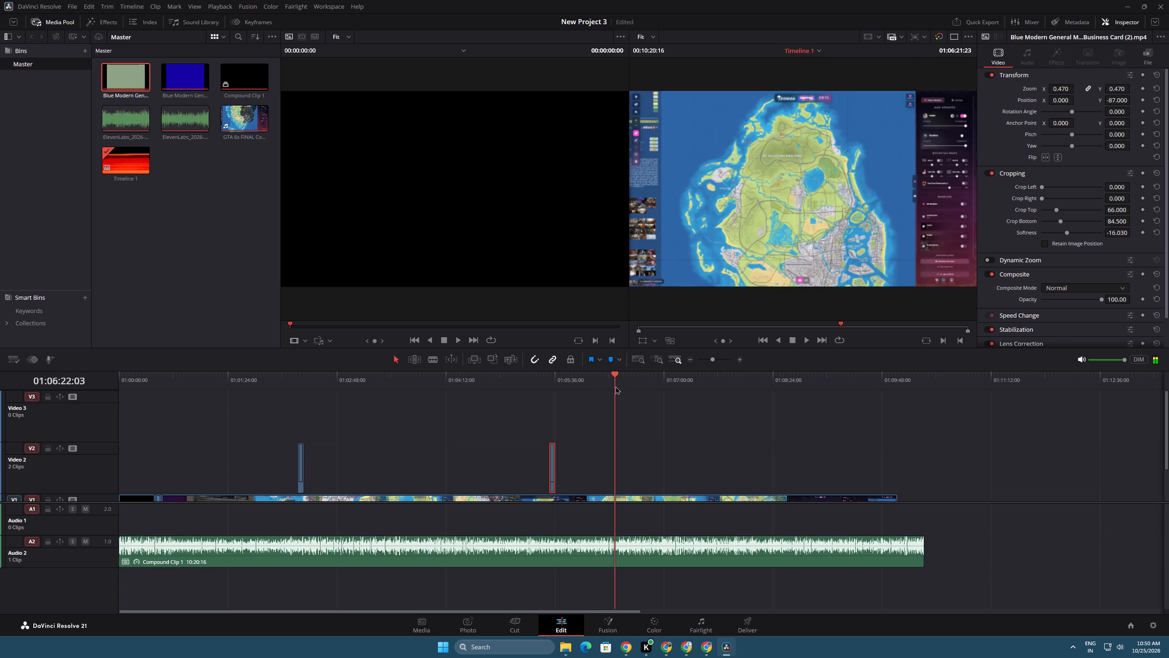
left_click_drag(615, 386, 628, 391)
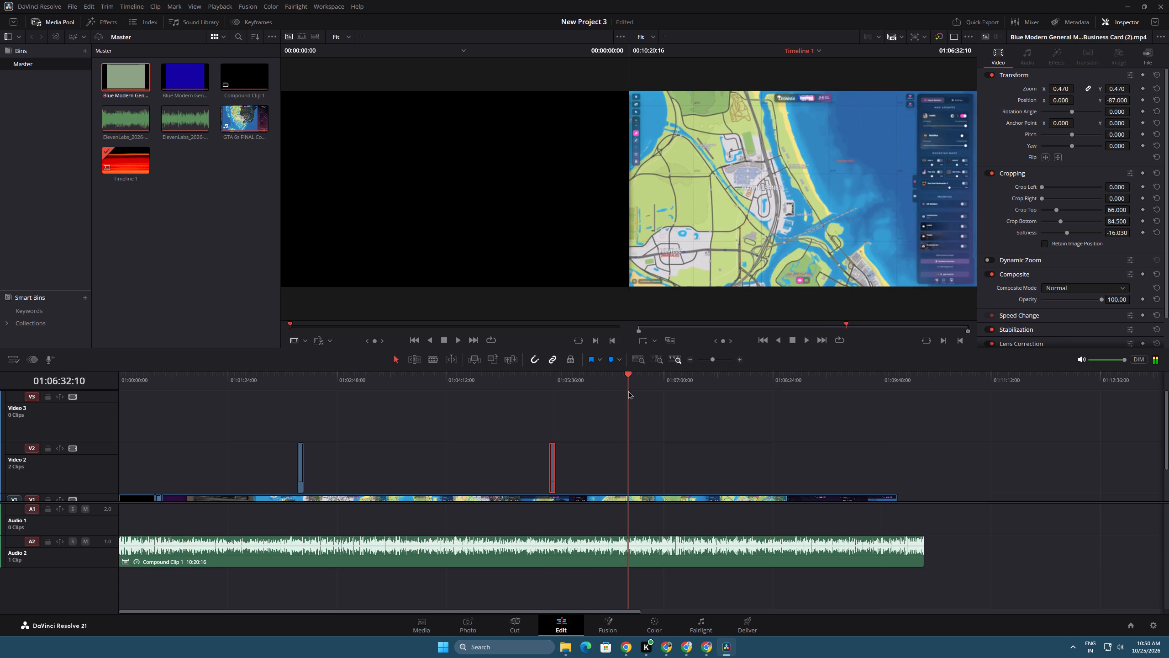
left_click_drag(628, 391, 632, 391)
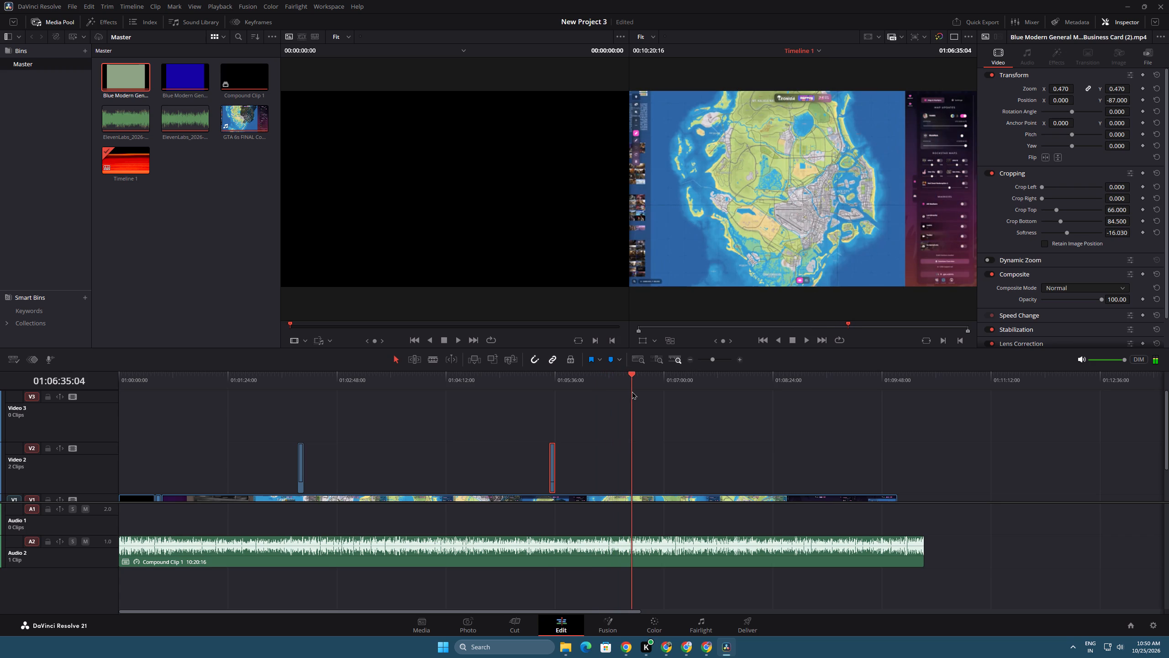
left_click_drag(632, 391, 634, 392)
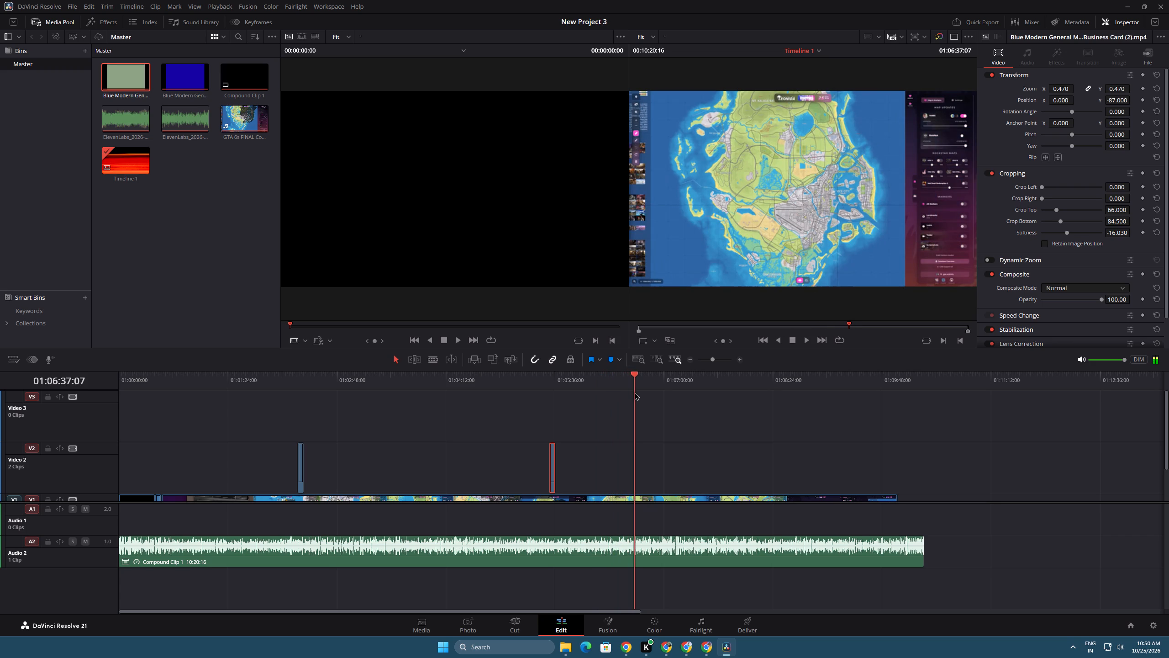
left_click_drag(634, 392, 642, 395)
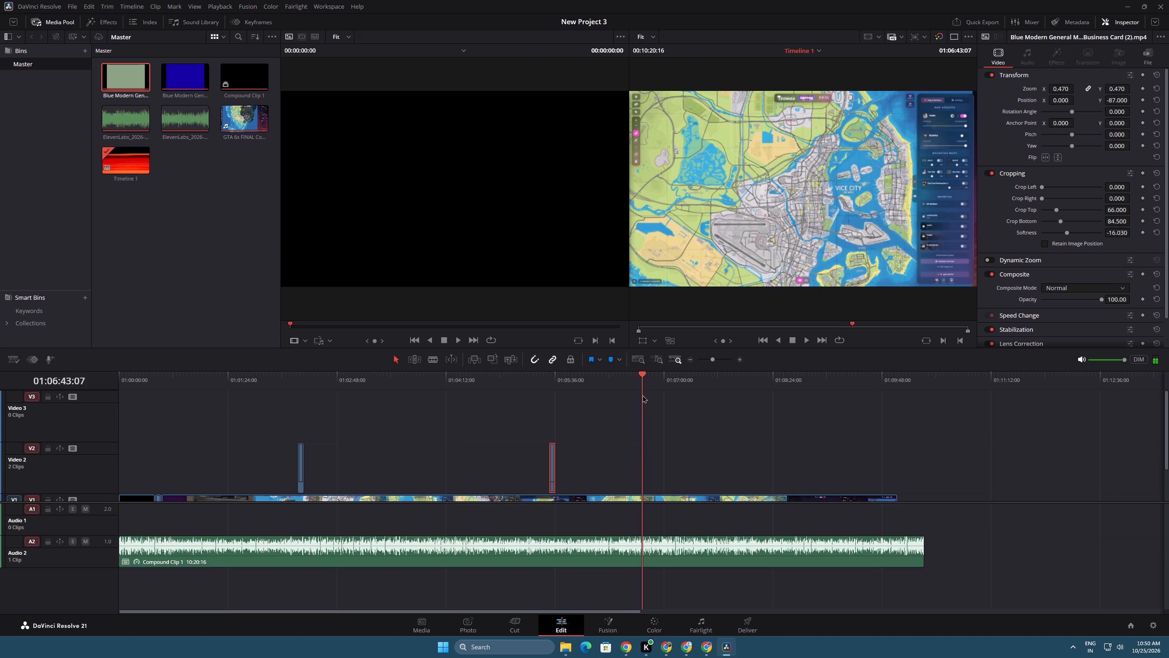
left_click_drag(642, 395, 657, 402)
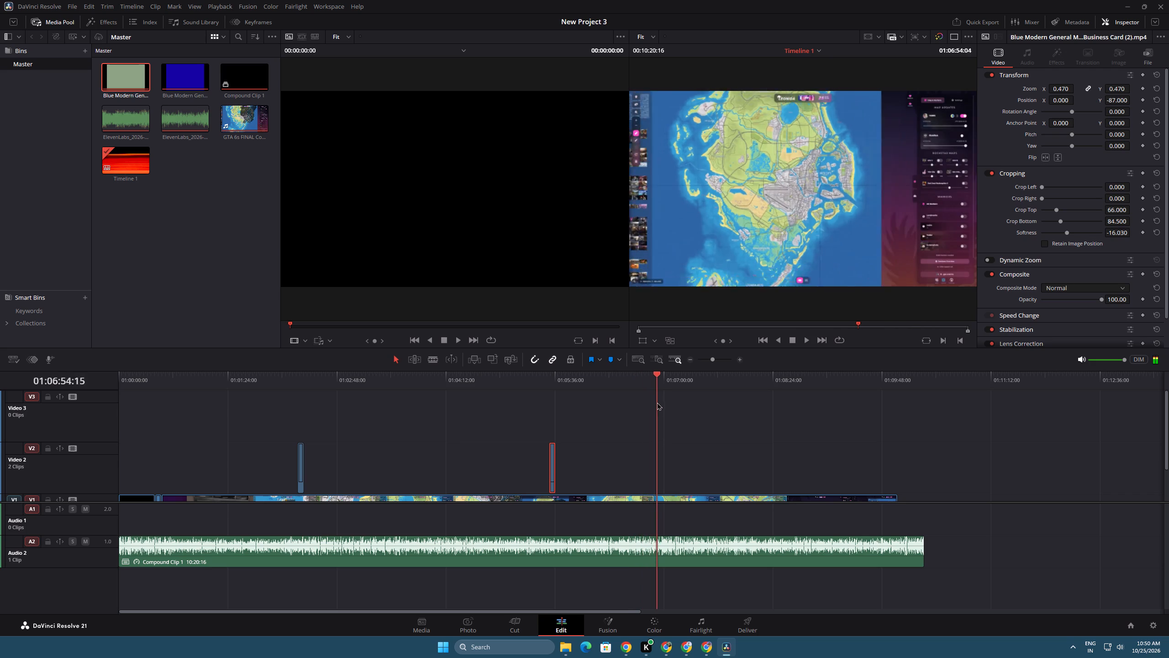
left_click_drag(657, 402, 674, 410)
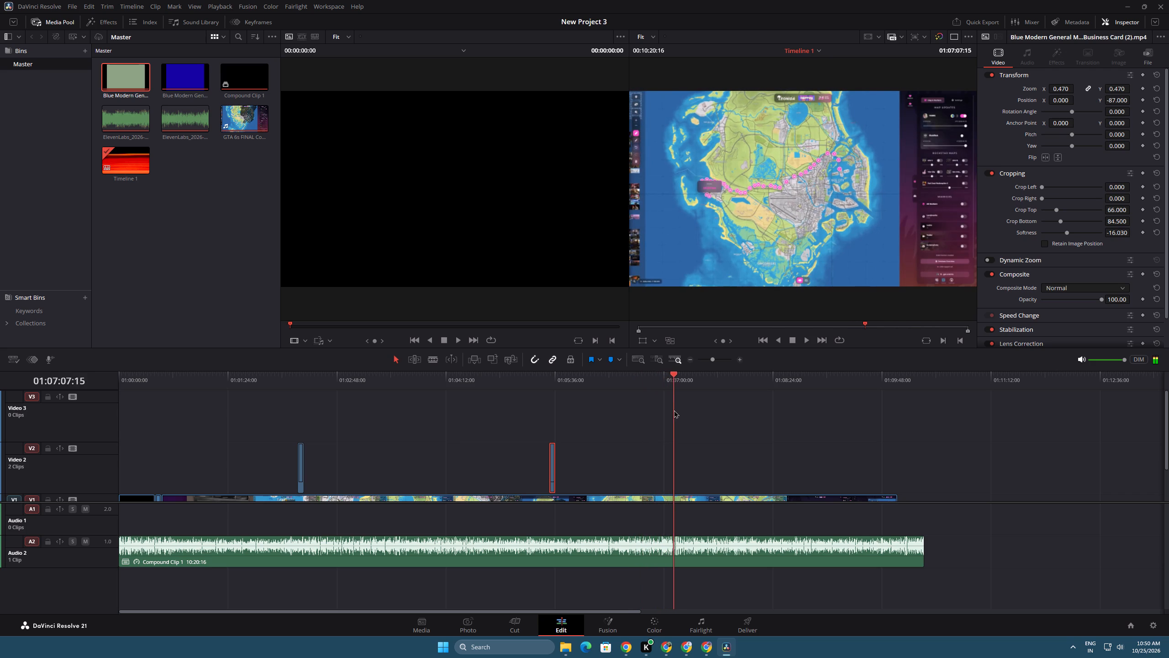
left_click_drag(674, 410, 696, 423)
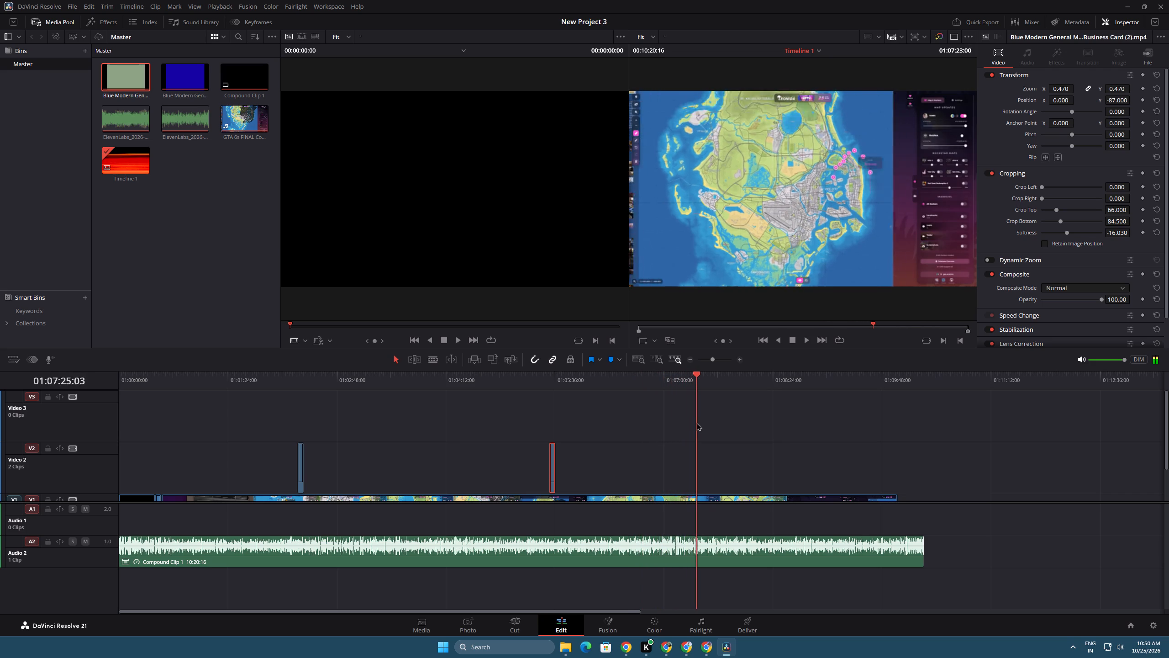
left_click_drag(696, 423, 710, 425)
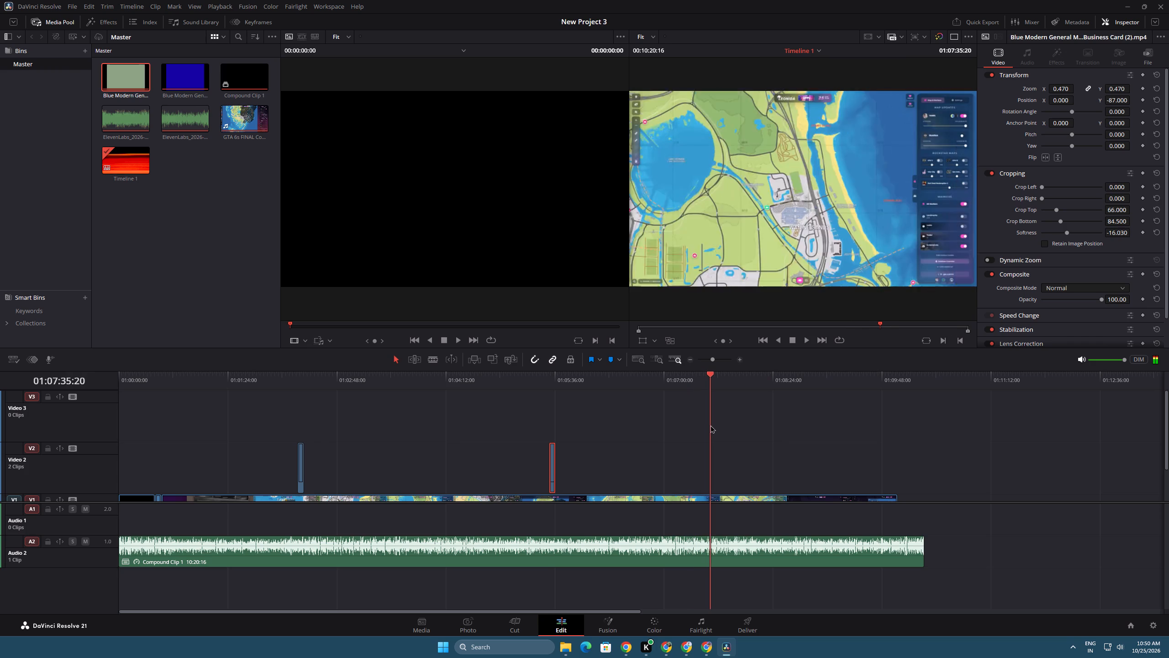
left_click_drag(710, 425, 723, 429)
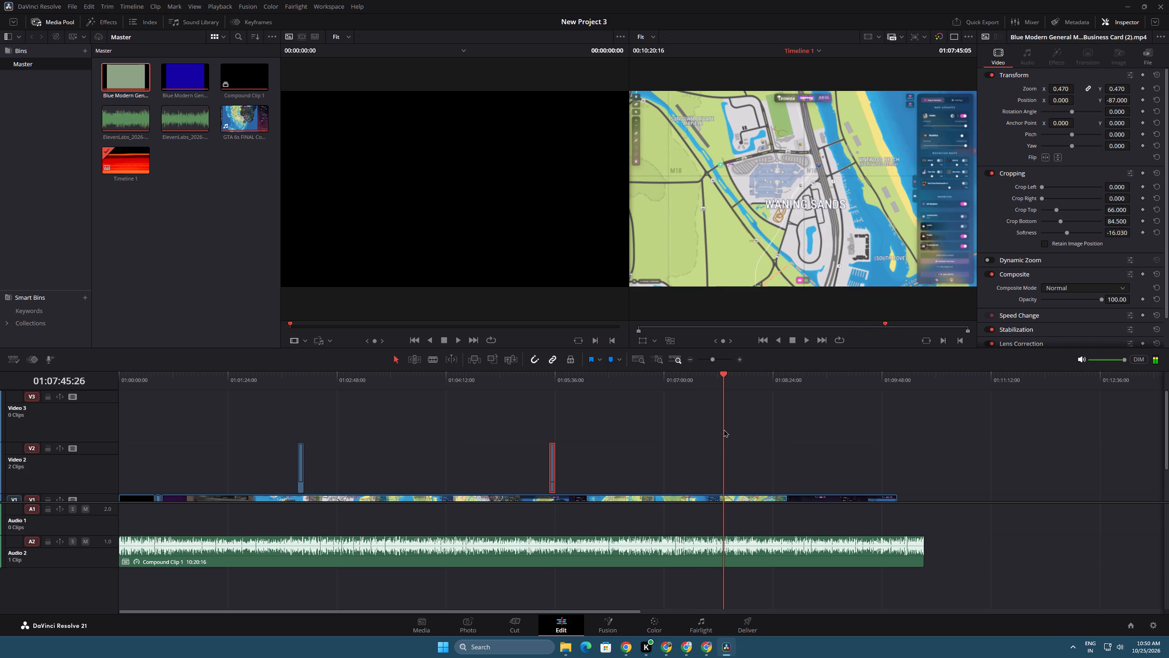
left_click_drag(723, 429, 736, 433)
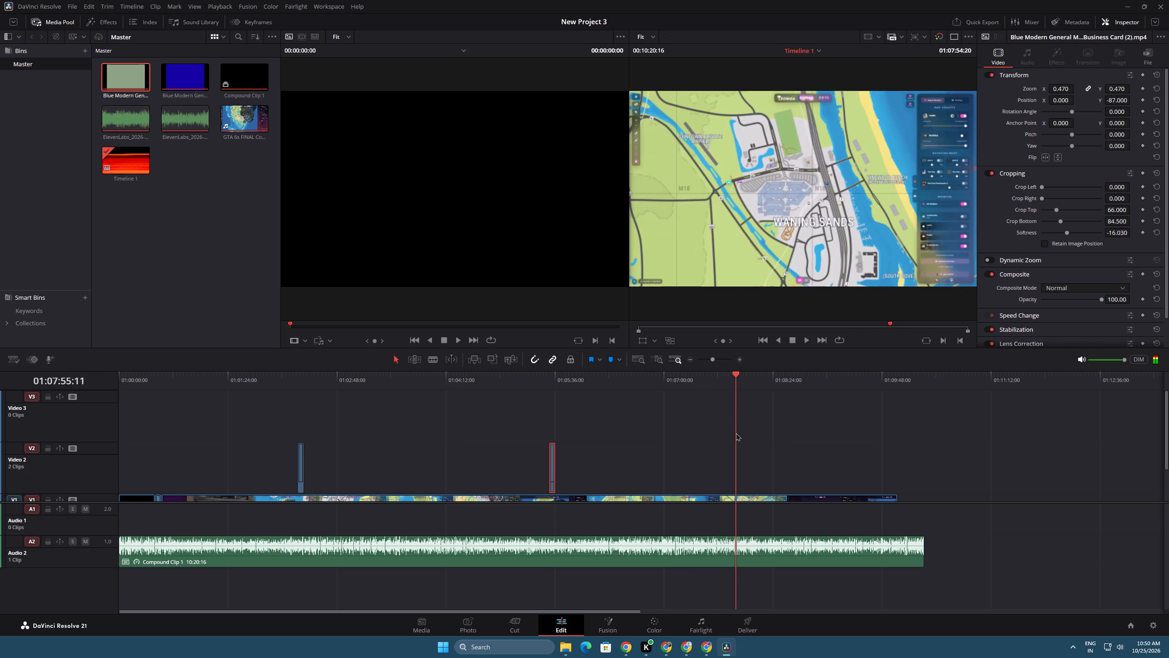
left_click_drag(736, 433, 751, 439)
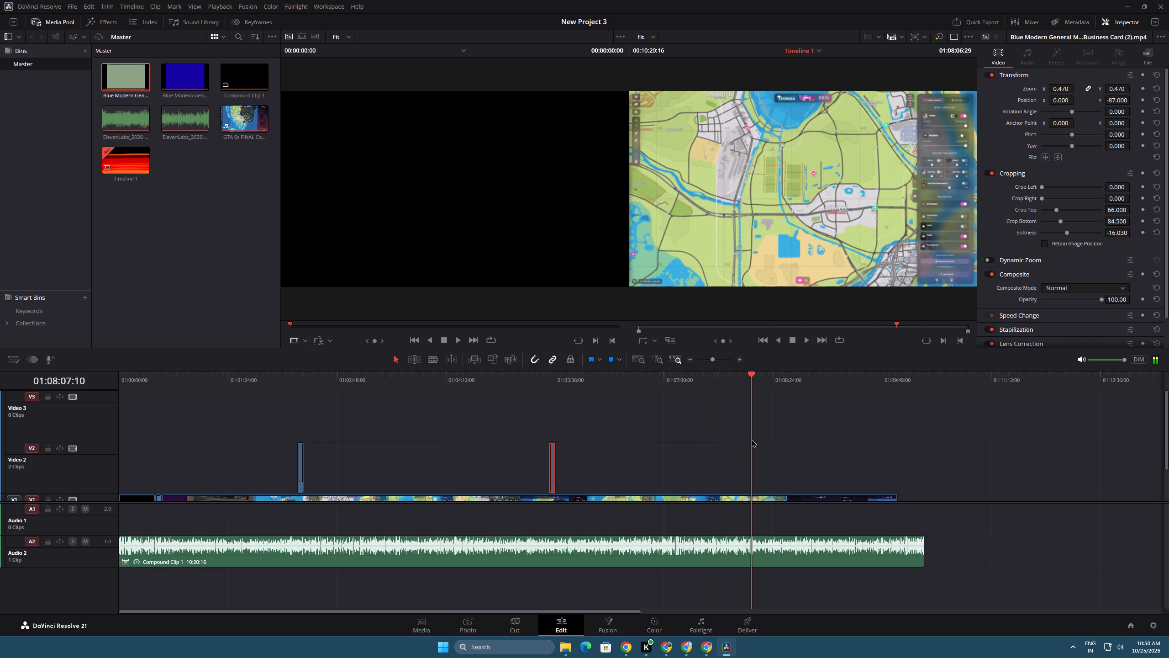
left_click_drag(751, 439, 767, 444)
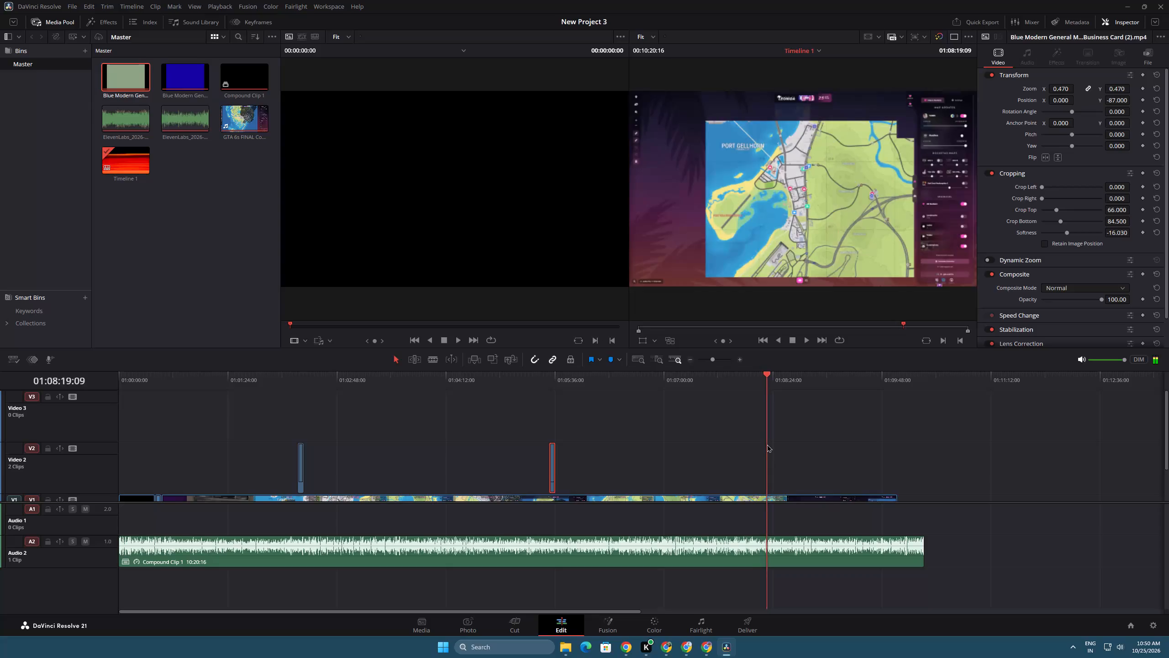
left_click_drag(767, 444, 782, 449)
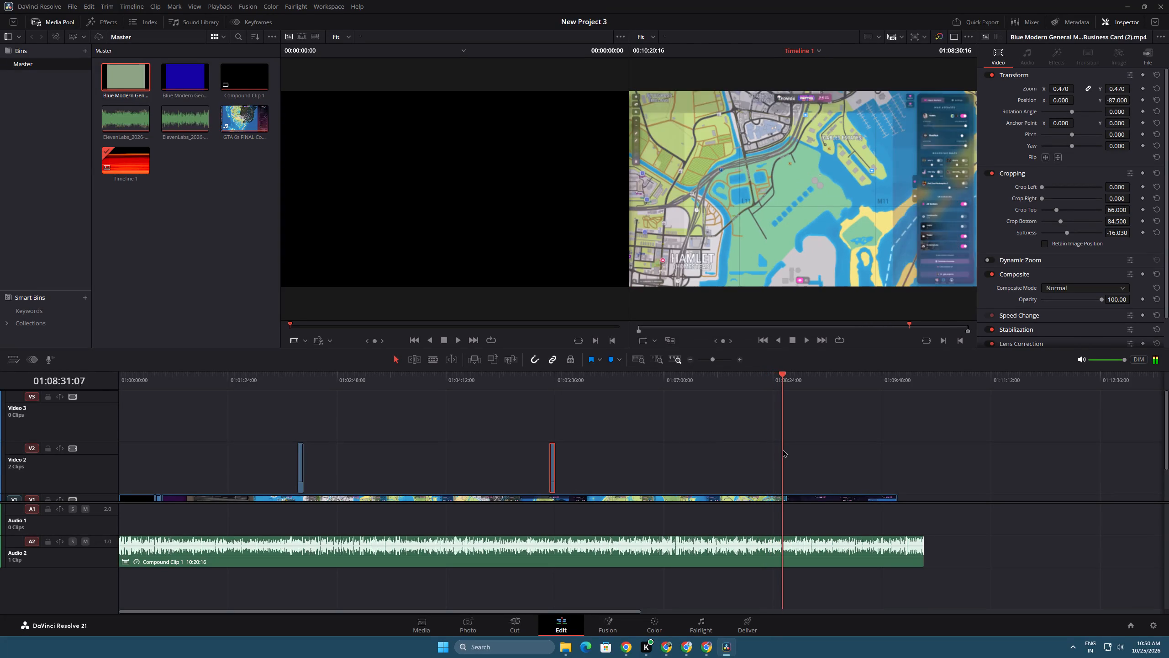
left_click_drag(782, 449, 790, 453)
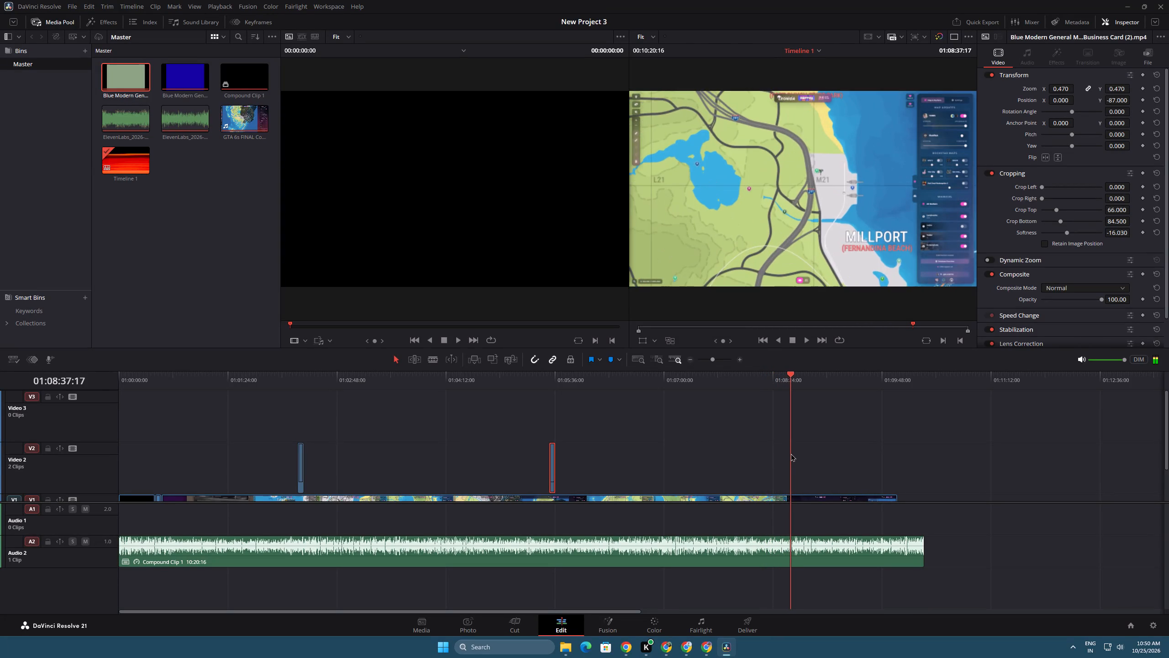
Find the third The Outlaw subscribe pop-up and paste a copy of the ZORO IS LIVE clip on Video 2 at about 01:09:41.
left_click_drag(790, 453, 805, 460)
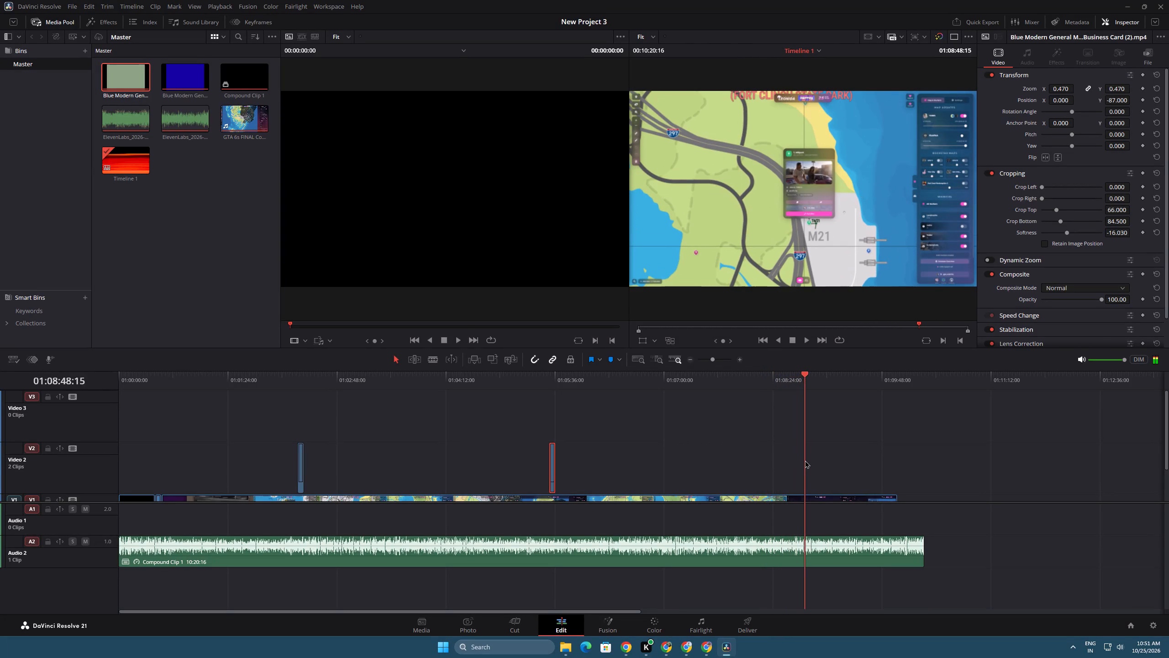
left_click_drag(805, 460, 817, 465)
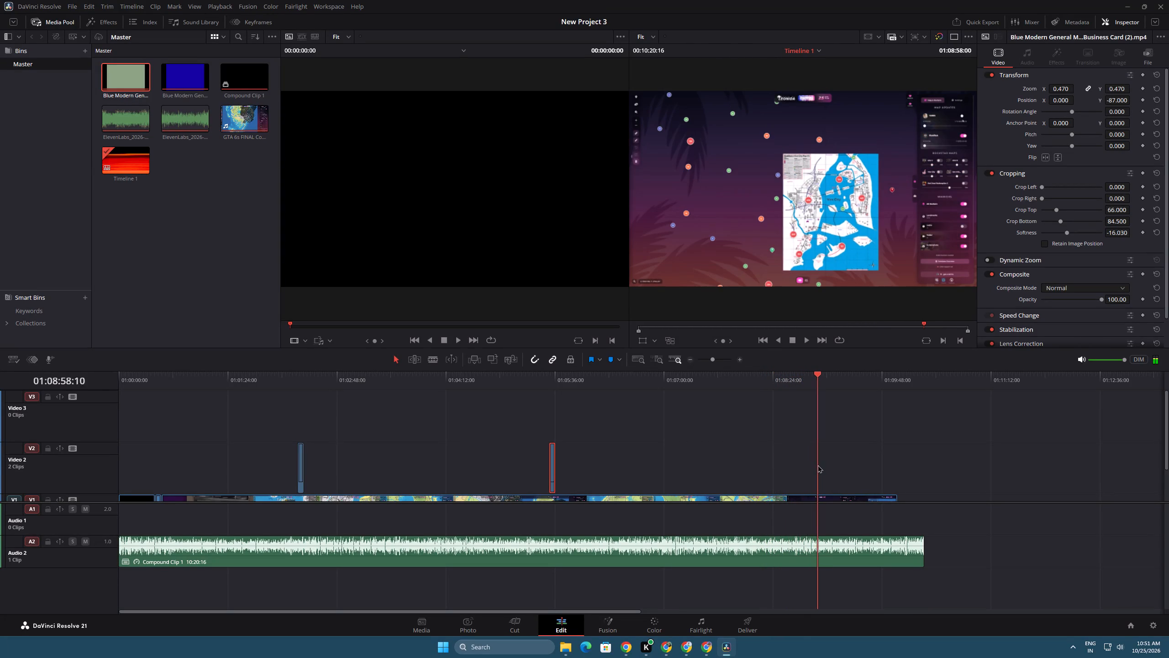
left_click_drag(817, 465, 850, 475)
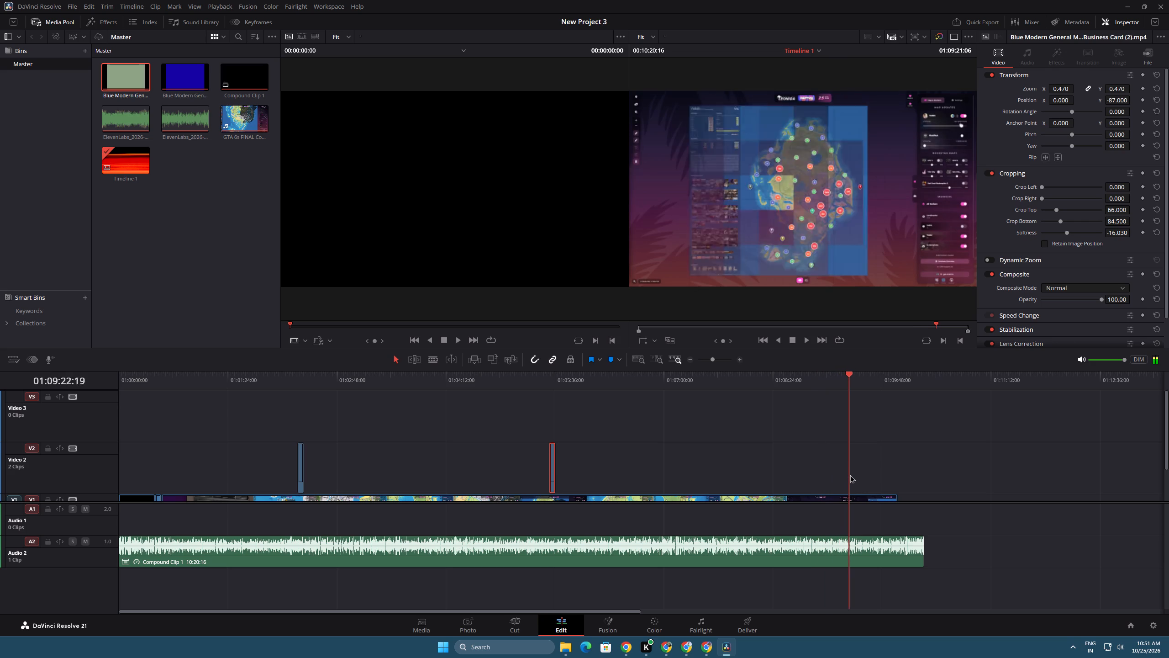
left_click_drag(850, 475, 860, 479)
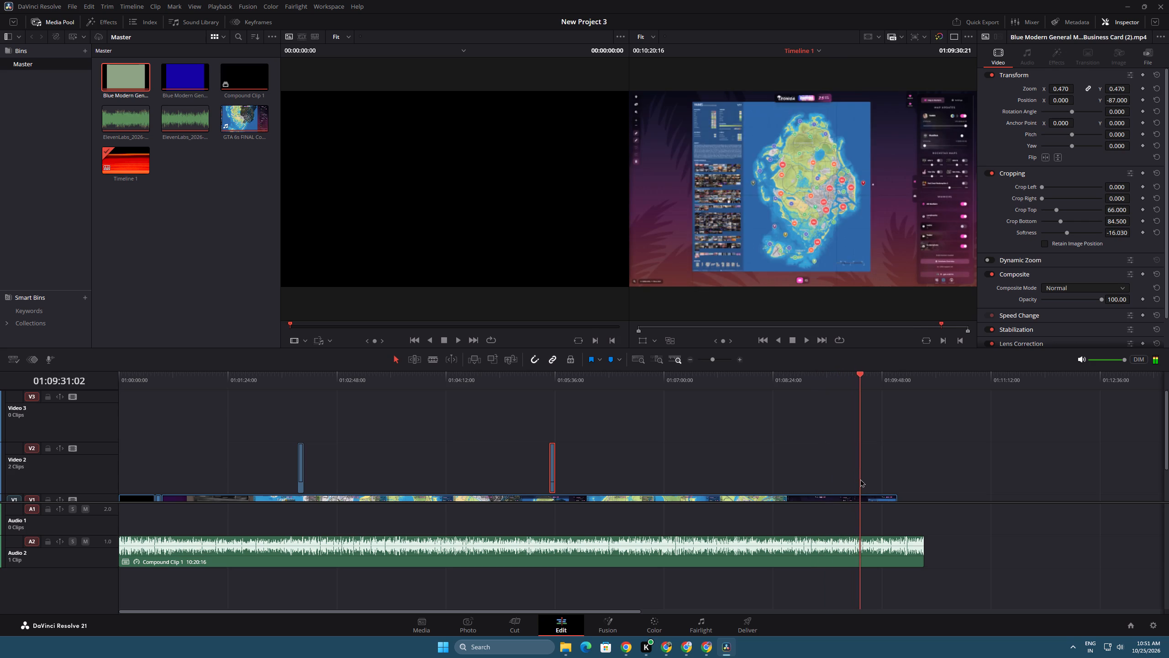
left_click_drag(860, 479, 867, 479)
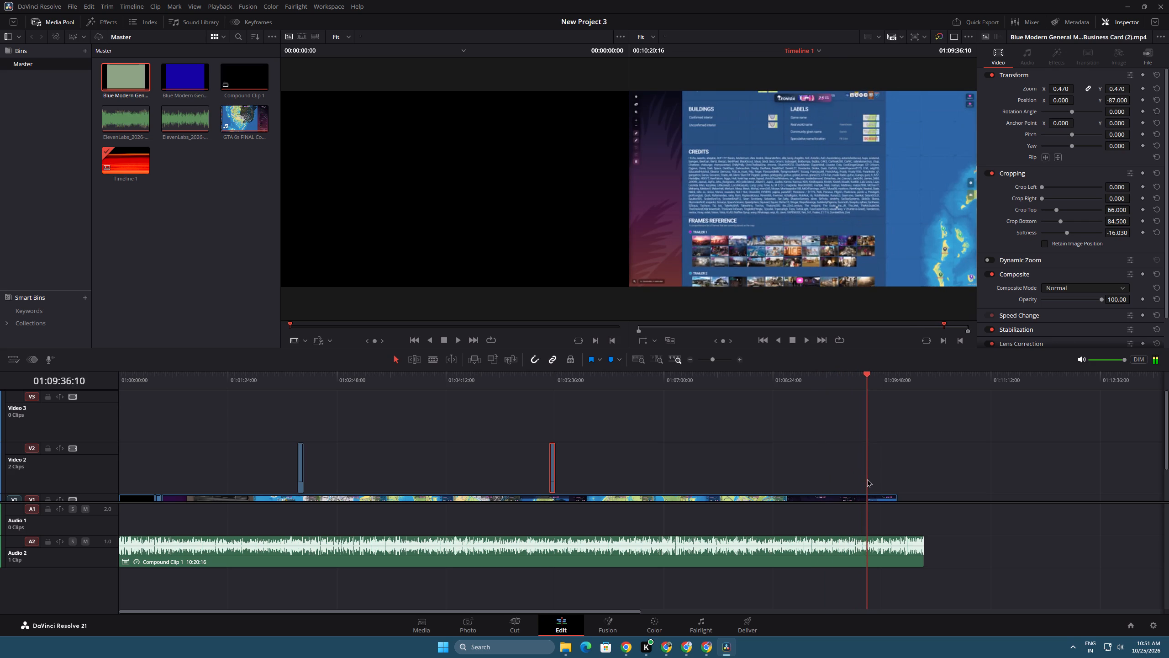
left_click_drag(867, 479, 875, 481)
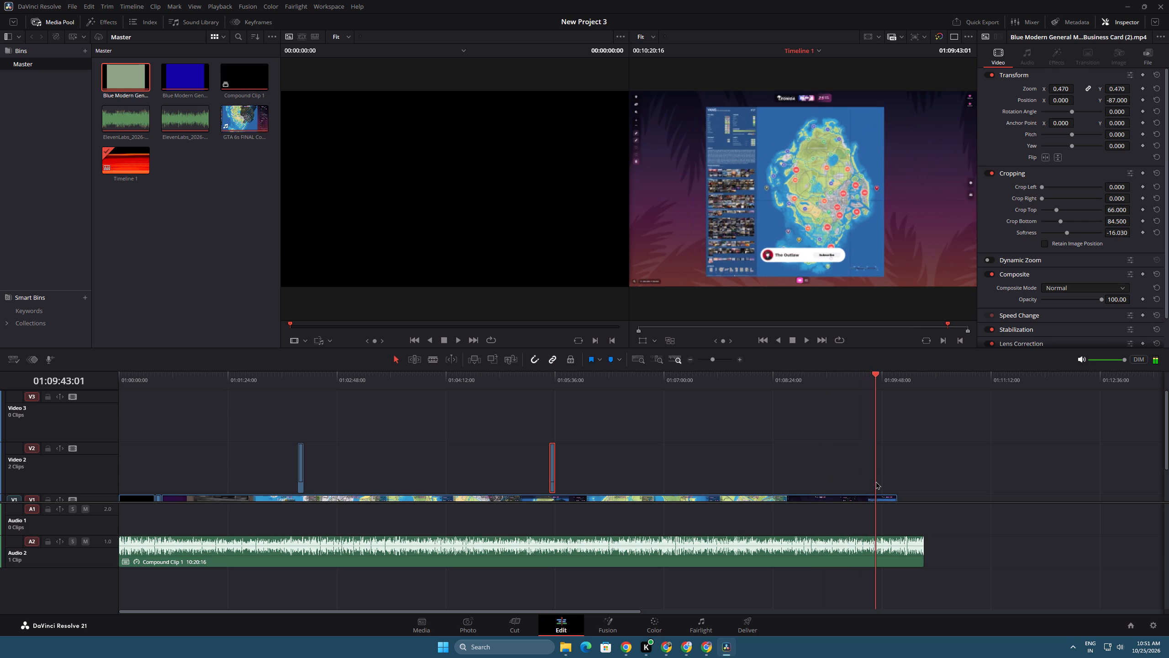
left_click_drag(875, 481, 873, 481)
left_click(873, 481)
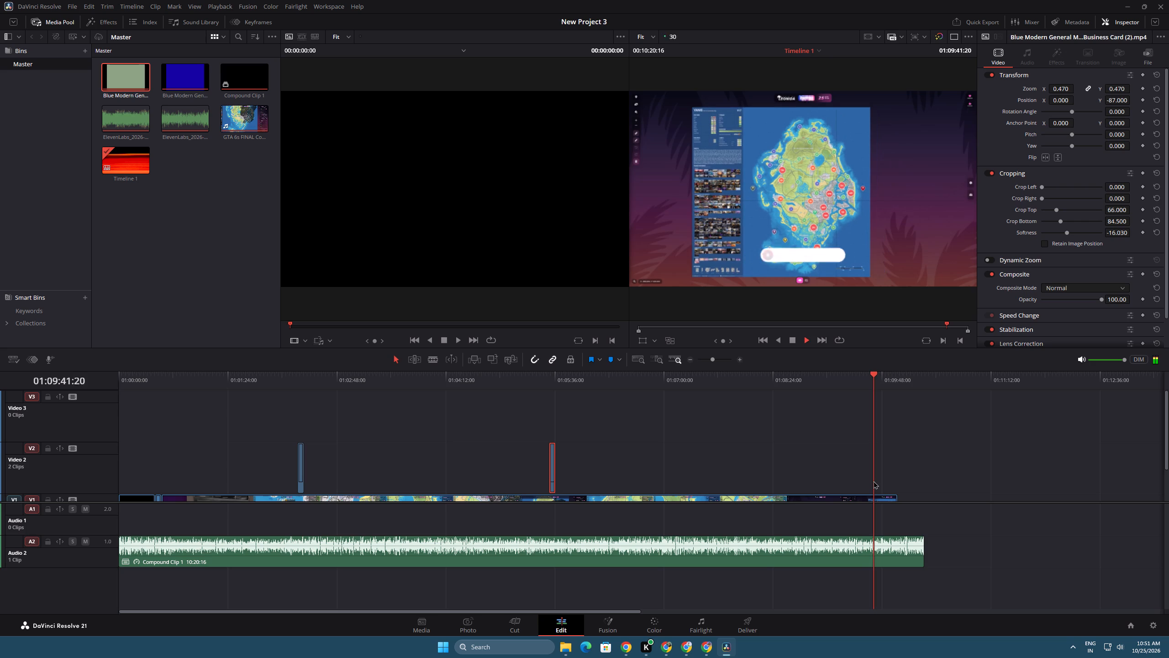
key("space")
key("ctrl+v")
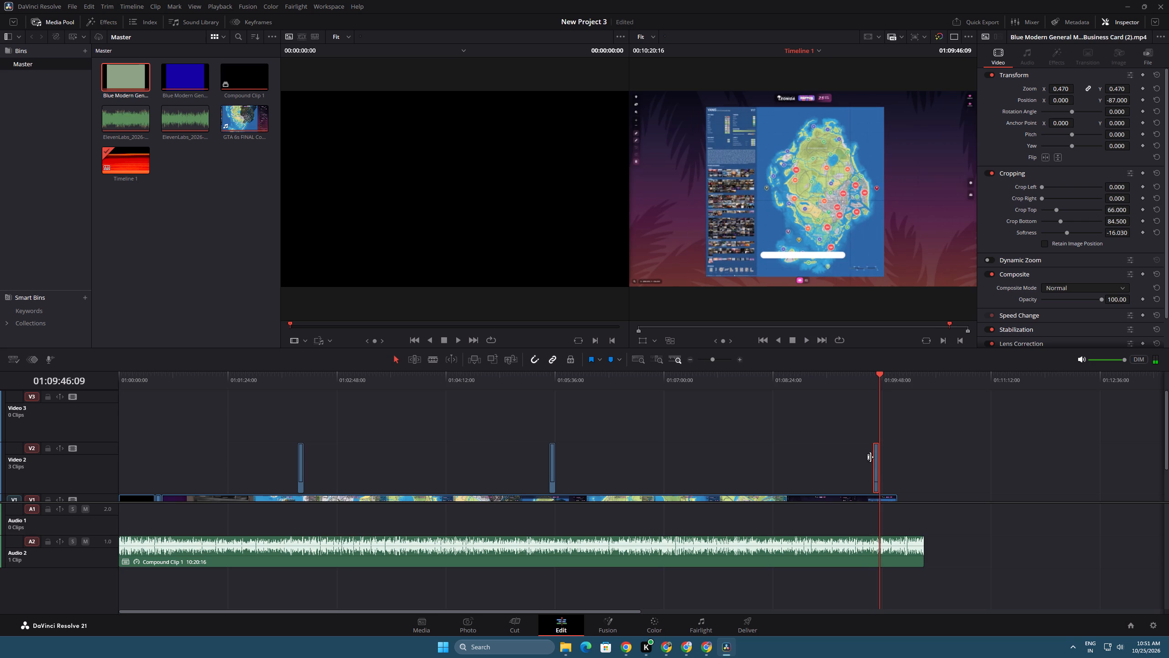
key("space")
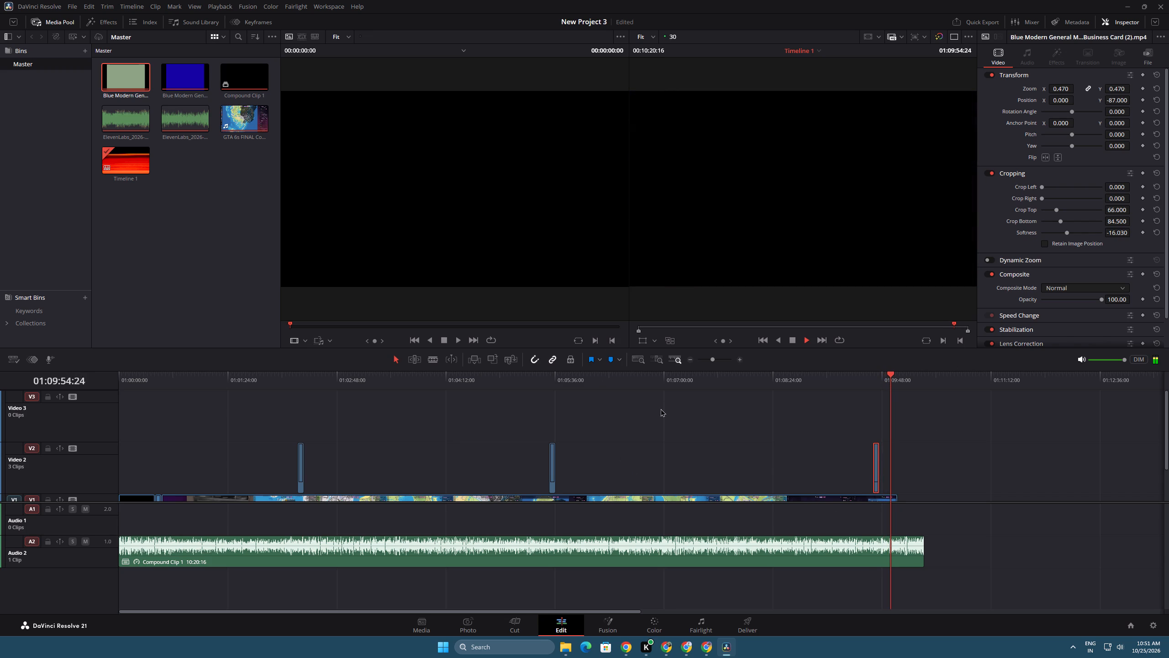
Switch to Chrome and review the ending and full description of The Outlaw's GTA 6 community map video on YouTube.
left_click(352, 374)
key("alt+Tab")
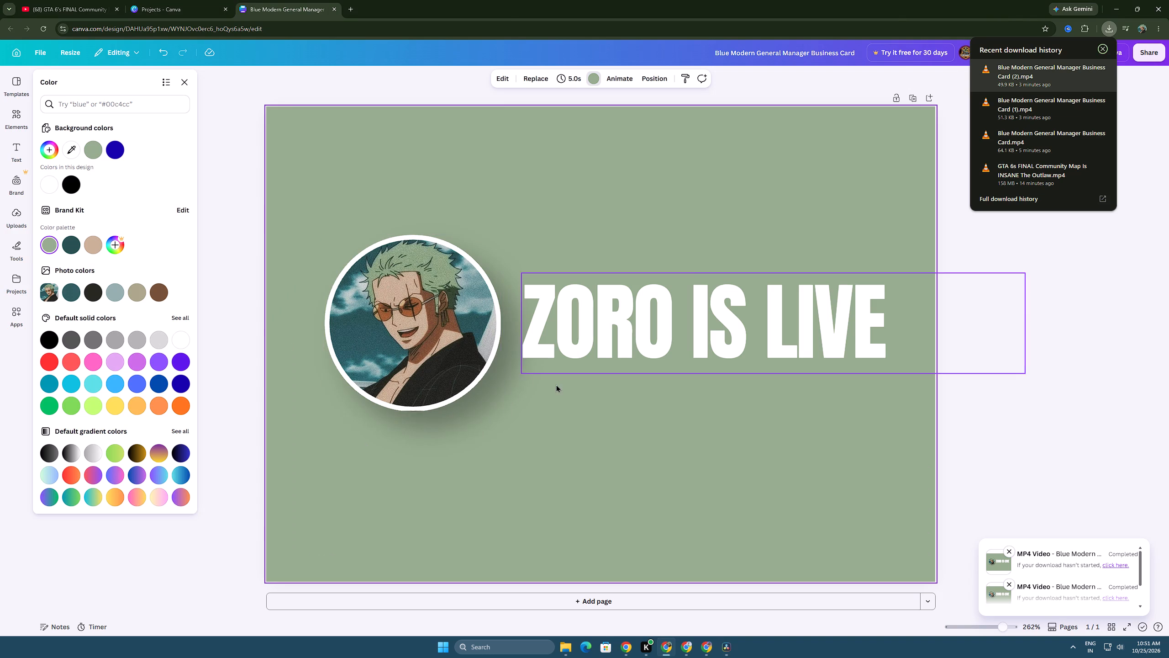
key("alt+Tab")
key("space")
key("alt+Tab")
left_click(53, 0)
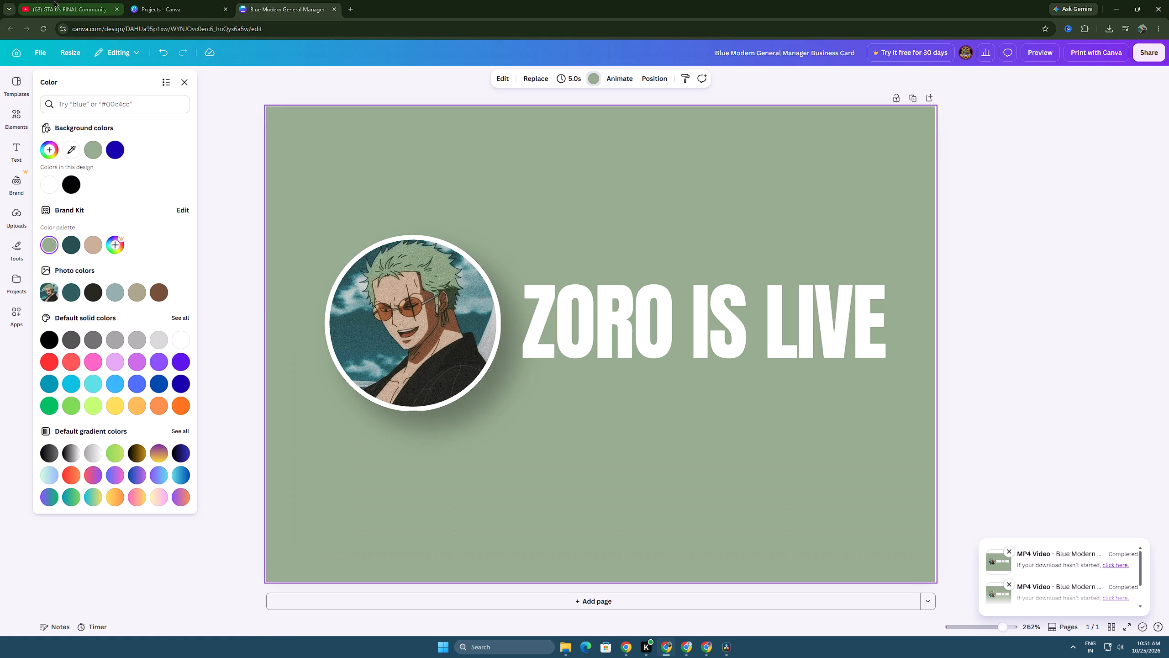
left_click(822, 195)
left_click_drag(779, 277, 793, 278)
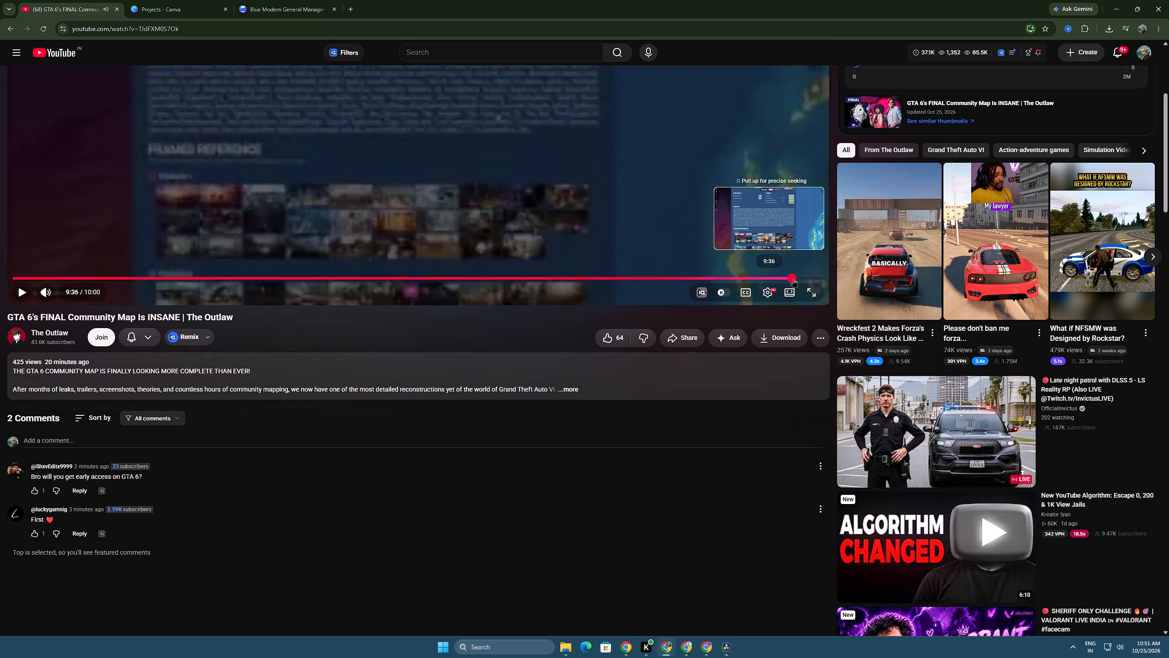
left_click_drag(793, 278, 812, 281)
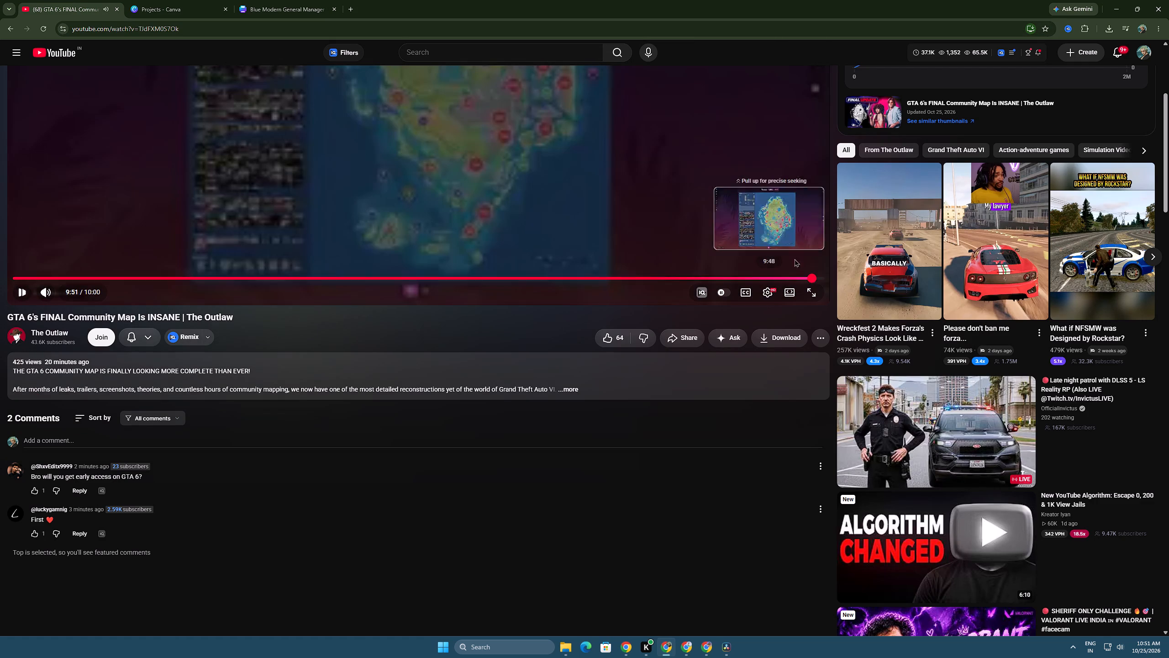
left_click(598, 206)
left_click(446, 377)
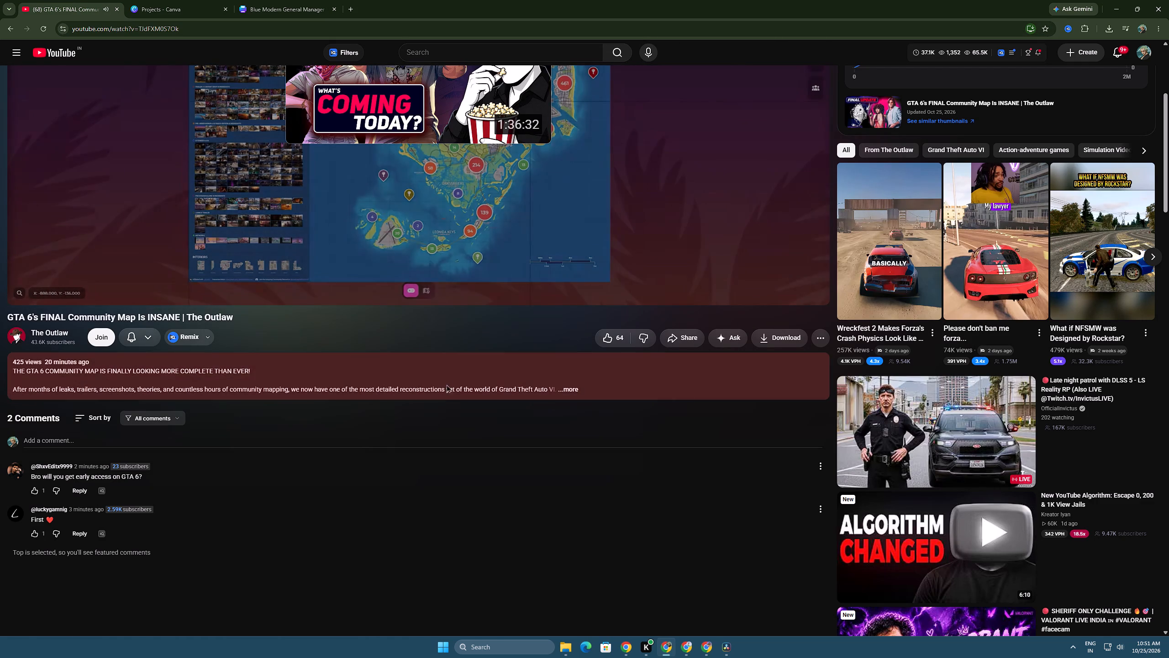
scroll(92, 467, "down", 2)
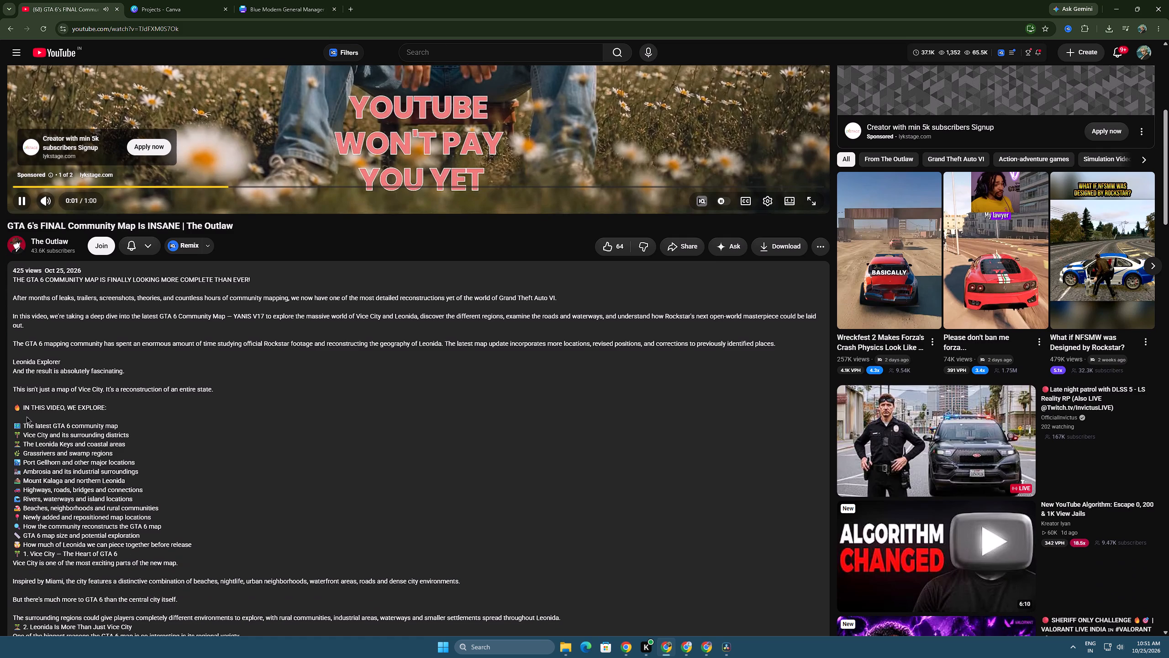
scroll(355, 344, "up", 5)
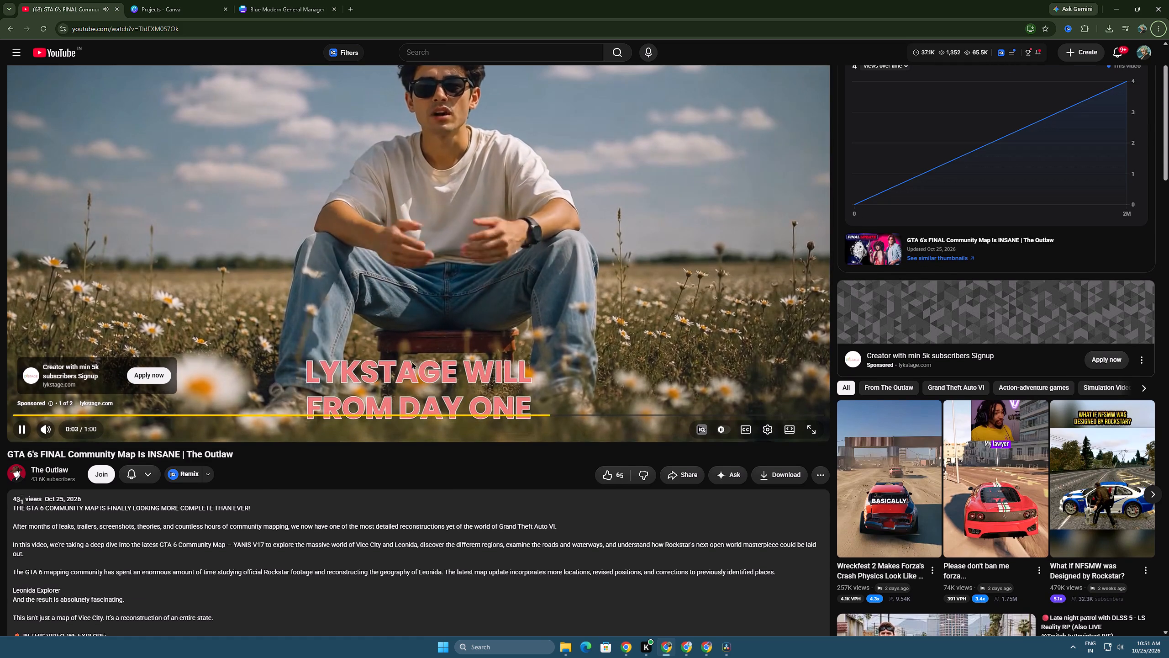
left_click(18, 429)
scroll(200, 403, "down", 1)
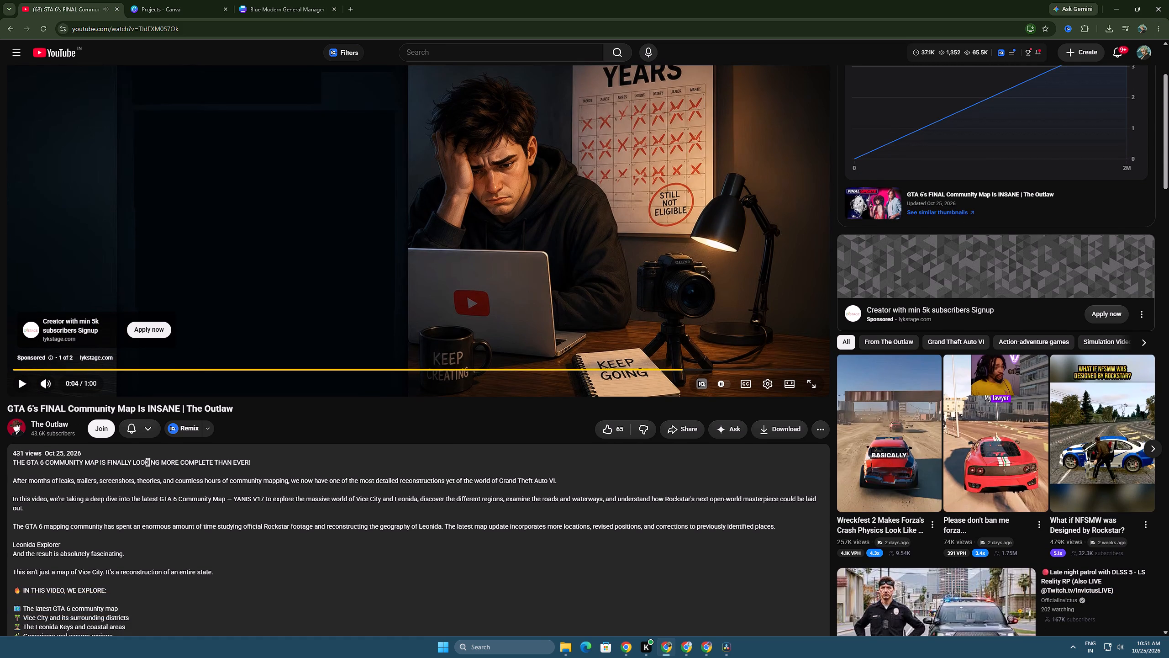
Return to DaVinci Resolve and blade the Video 1 map footage at 01:03:13:15 and about 01:04:40 to isolate a section.
key("alt+Tab")
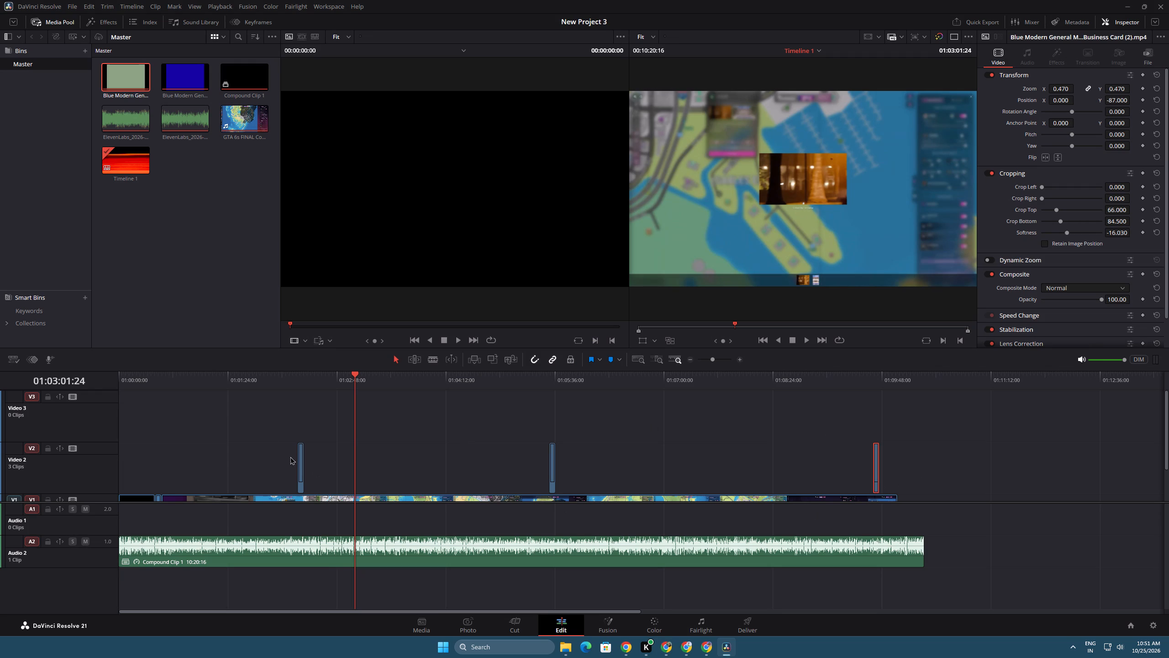
left_click_drag(211, 375, 164, 375)
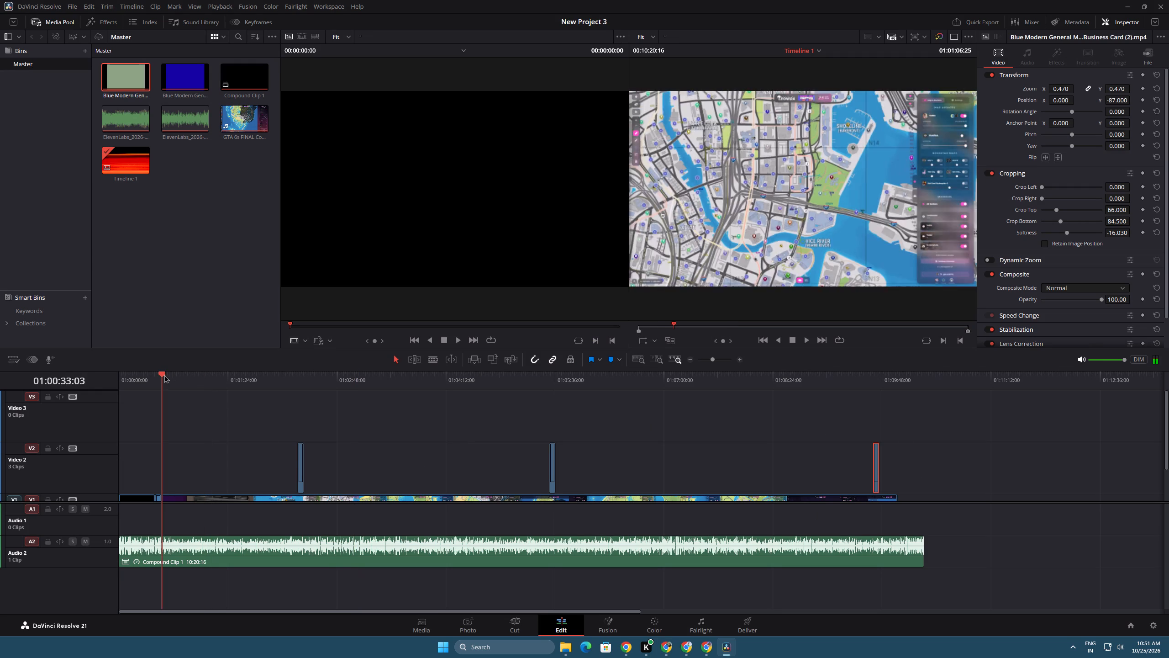
left_click_drag(164, 375, 331, 414)
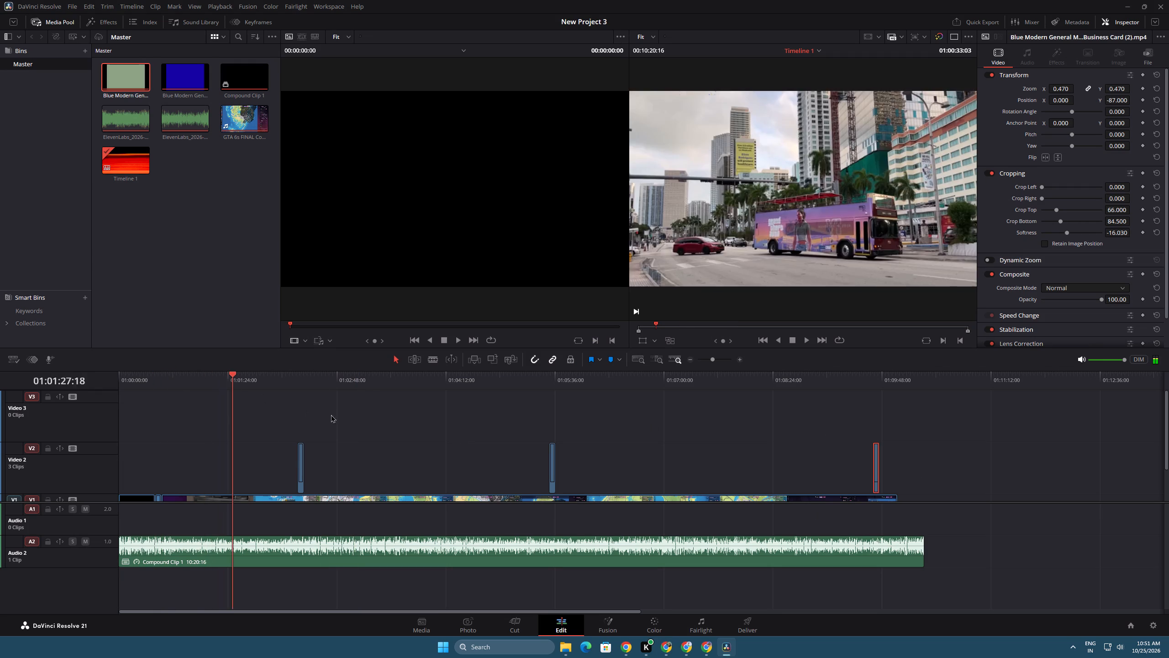
left_click_drag(331, 414, 370, 422)
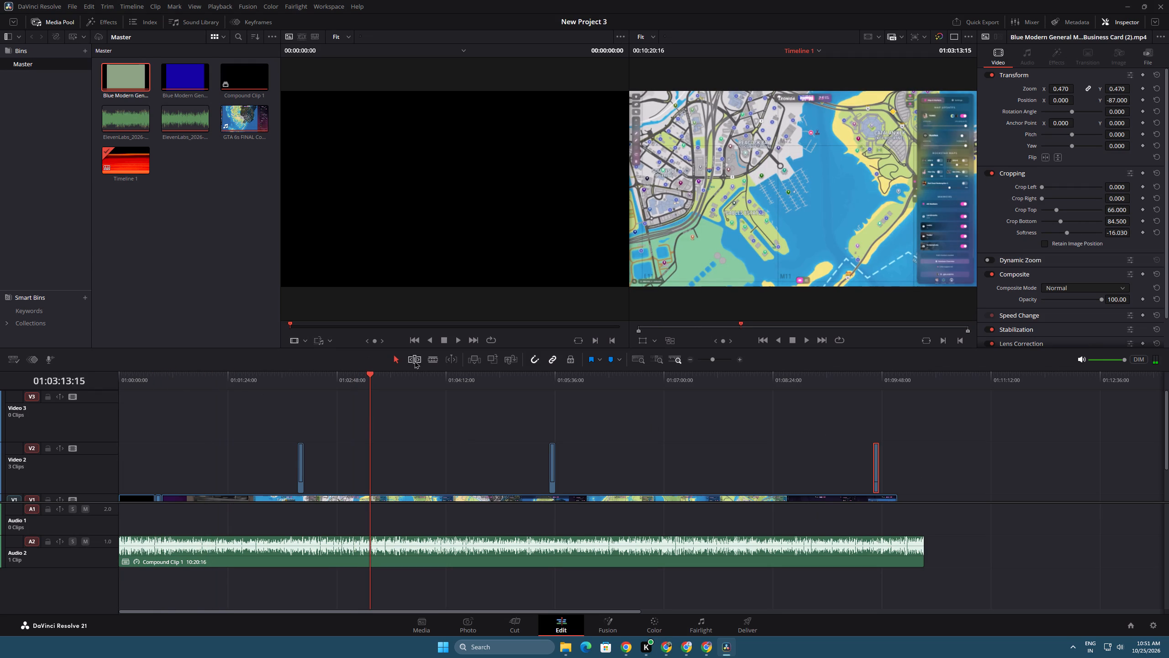
left_click(429, 361)
left_click(370, 497)
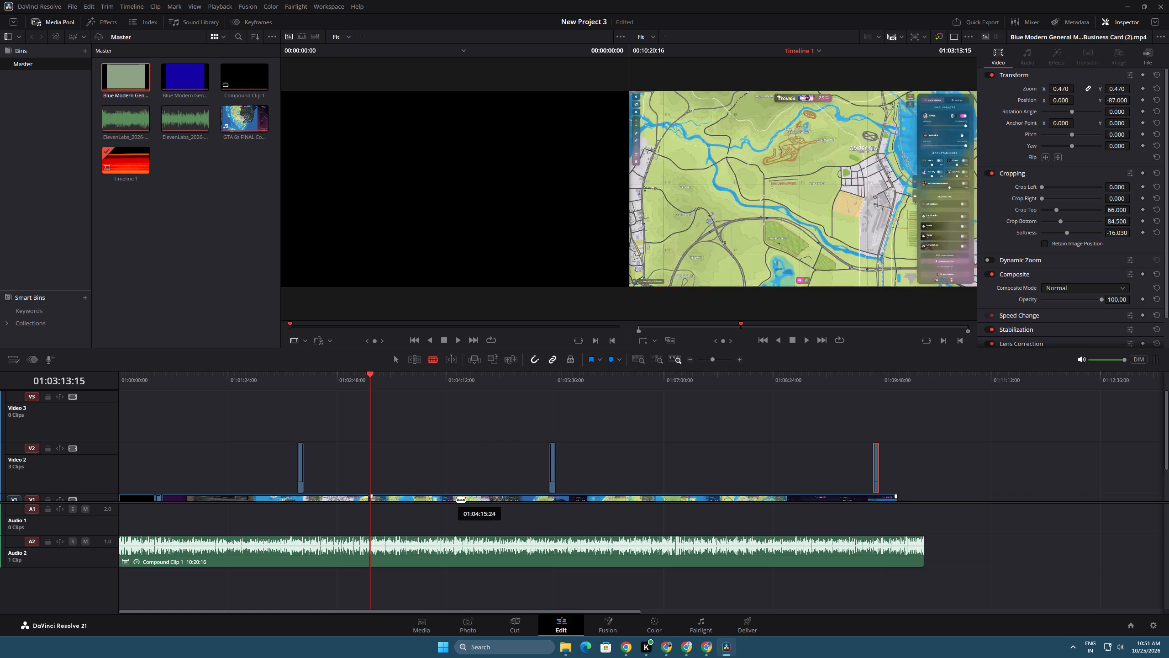
left_click(483, 498)
left_click(398, 362)
Copy the isolated map section and place the copy on Video 1 starting at 01:09:51:05, over the black tail of the footage.
left_click(419, 498)
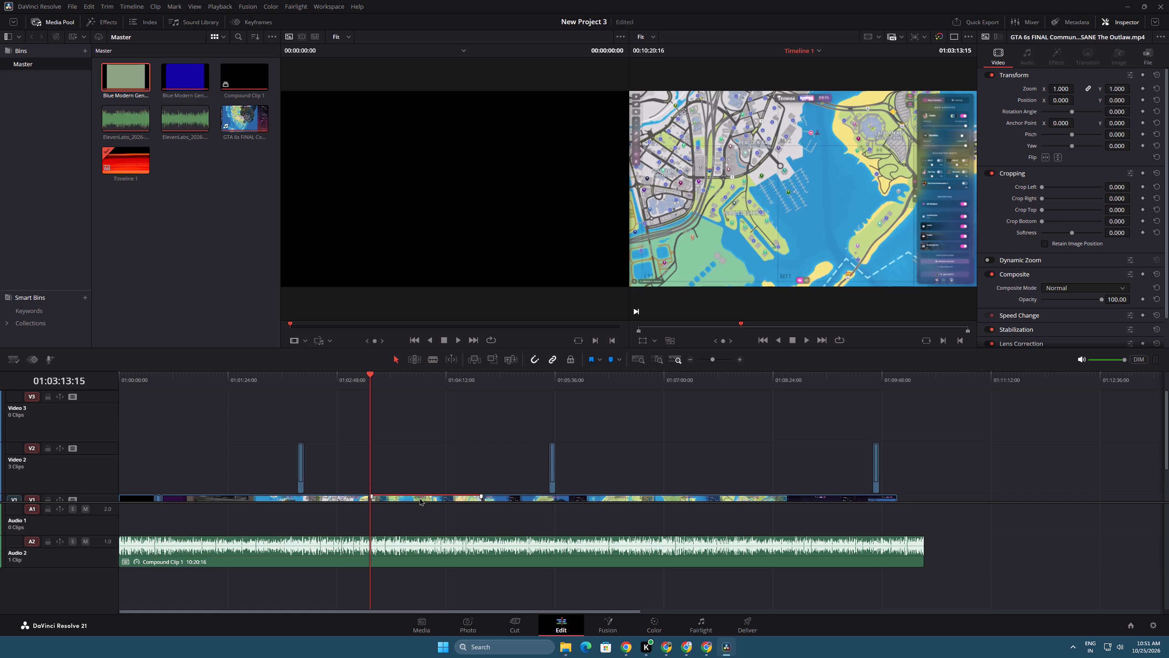
key("ctrl+c")
left_click(945, 379)
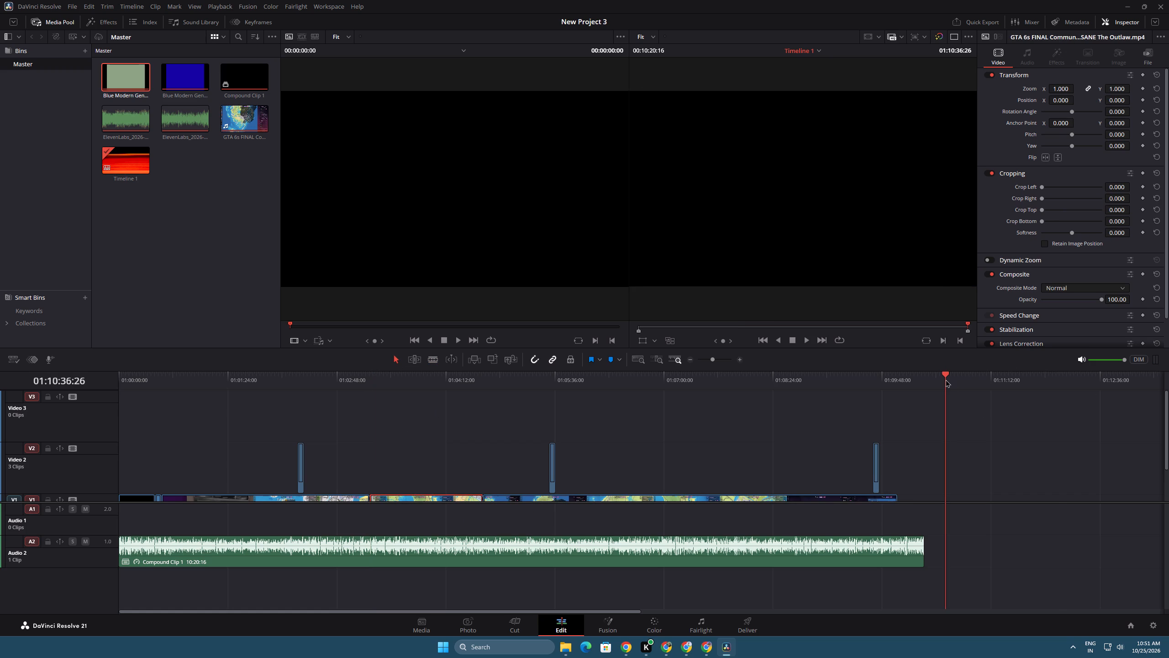
key("ctrl+v")
left_click_drag(1008, 497, 948, 496)
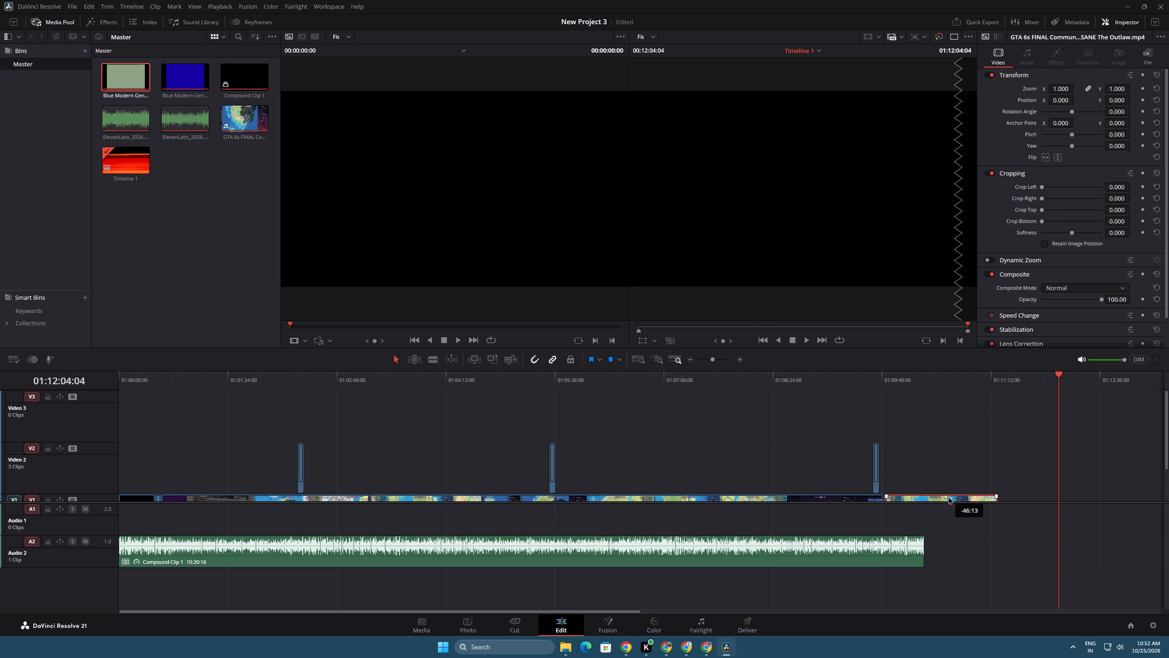
left_click_drag(948, 496, 970, 498)
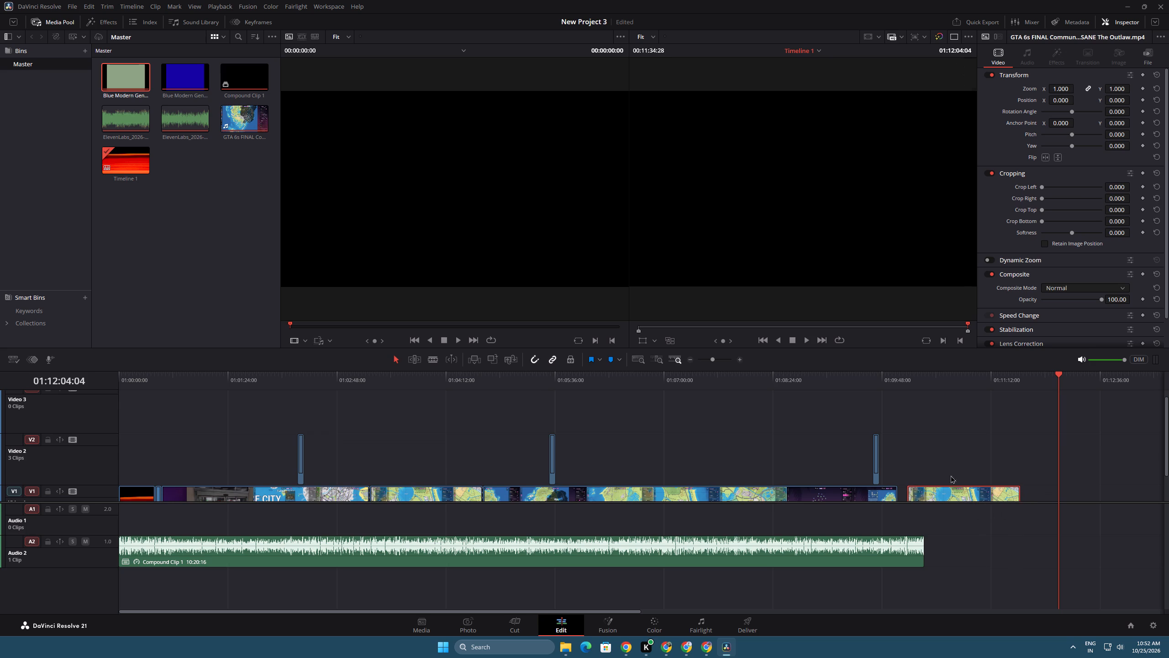
left_click(885, 376)
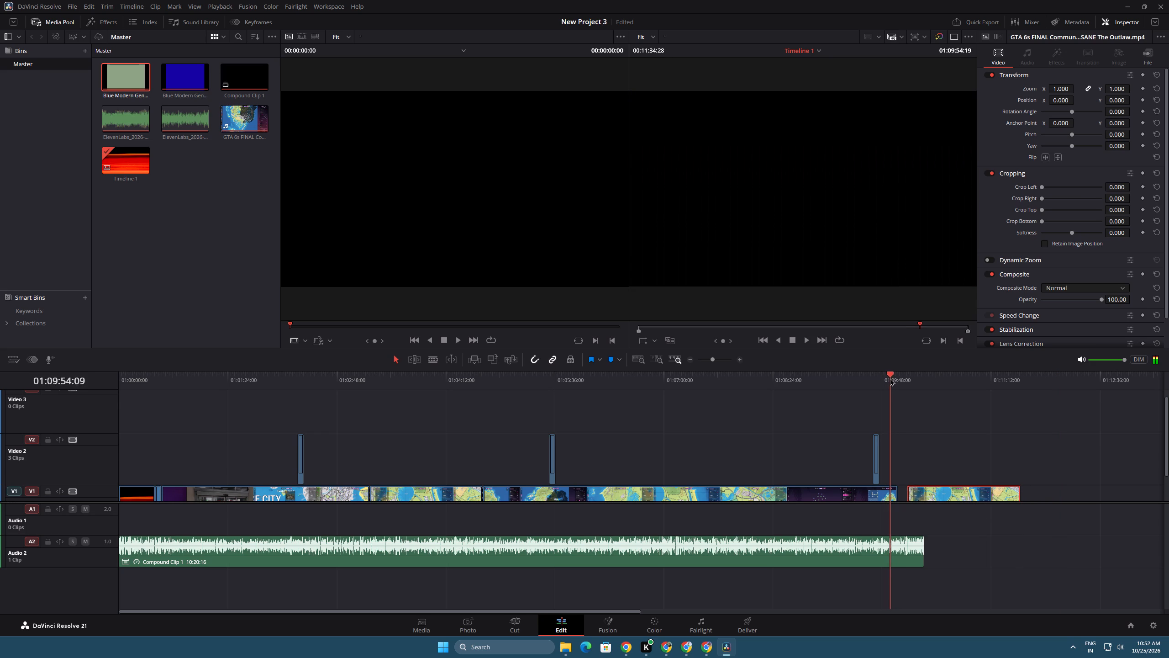
key("space")
key("space")
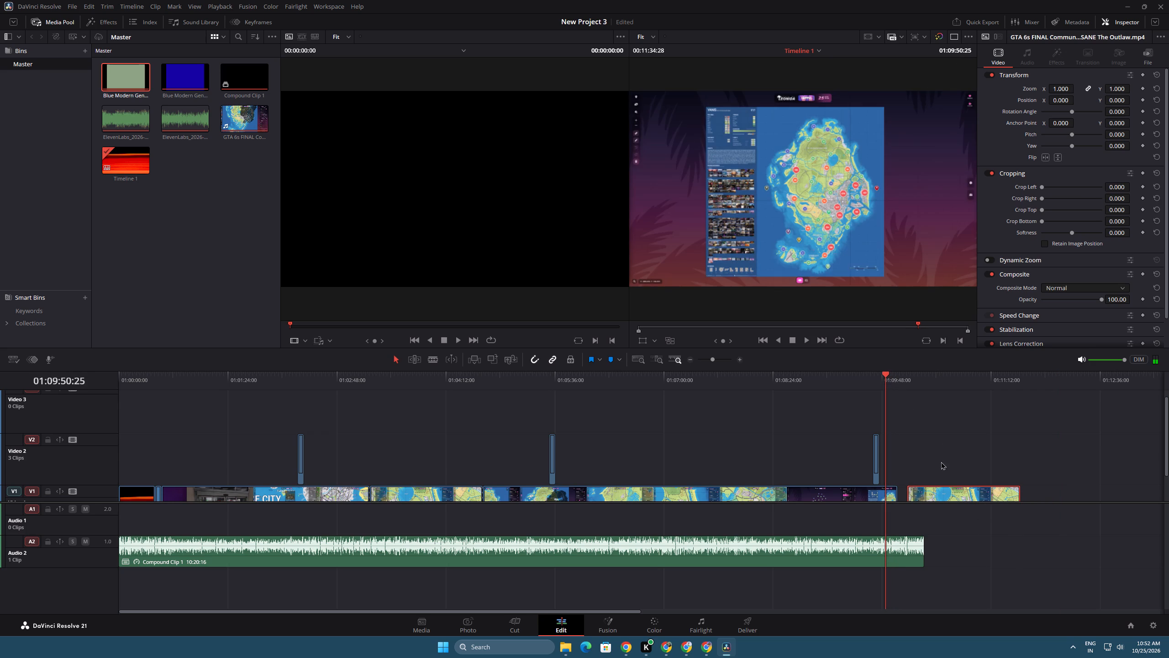
key("space")
key("space")
left_click_drag(946, 489, 923, 489)
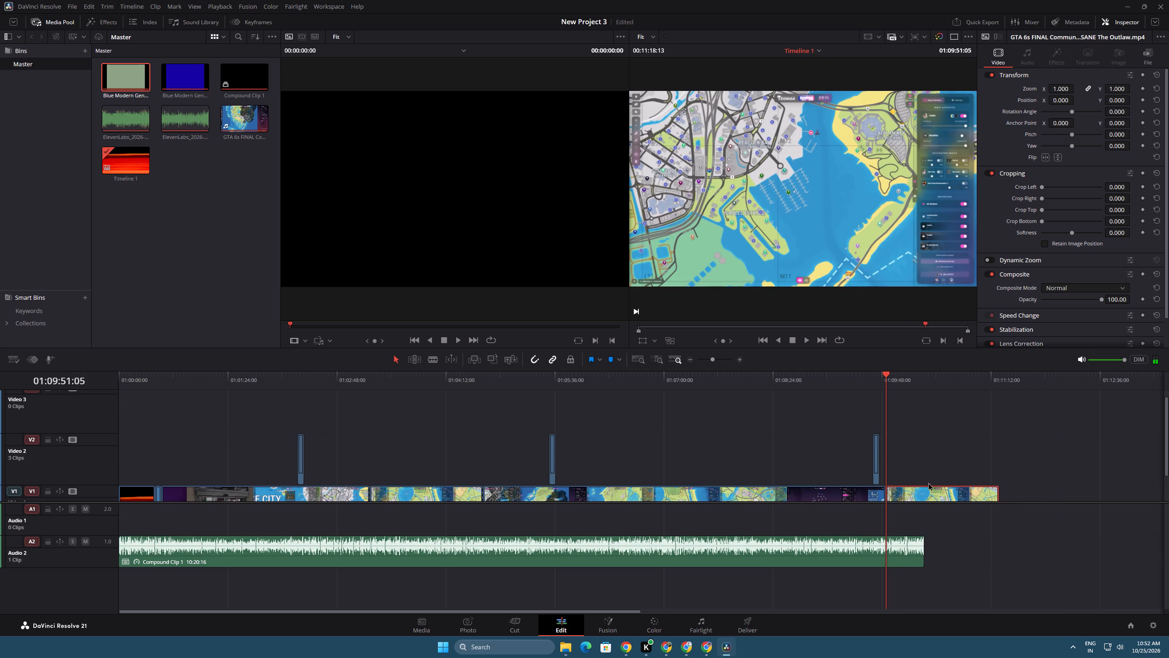
Trim the end of the copied map section on Video 1 to match the end of the Compound Clip 1 audio.
key("space")
left_click_drag(1000, 498, 928, 493)
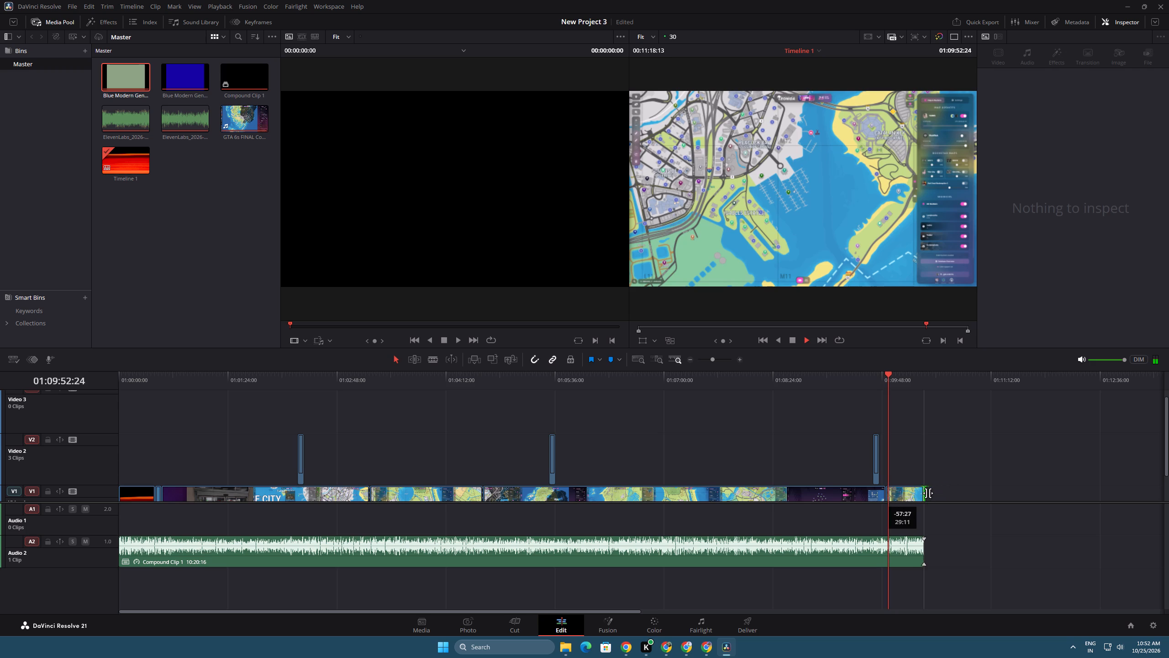
left_click_drag(928, 493, 927, 493)
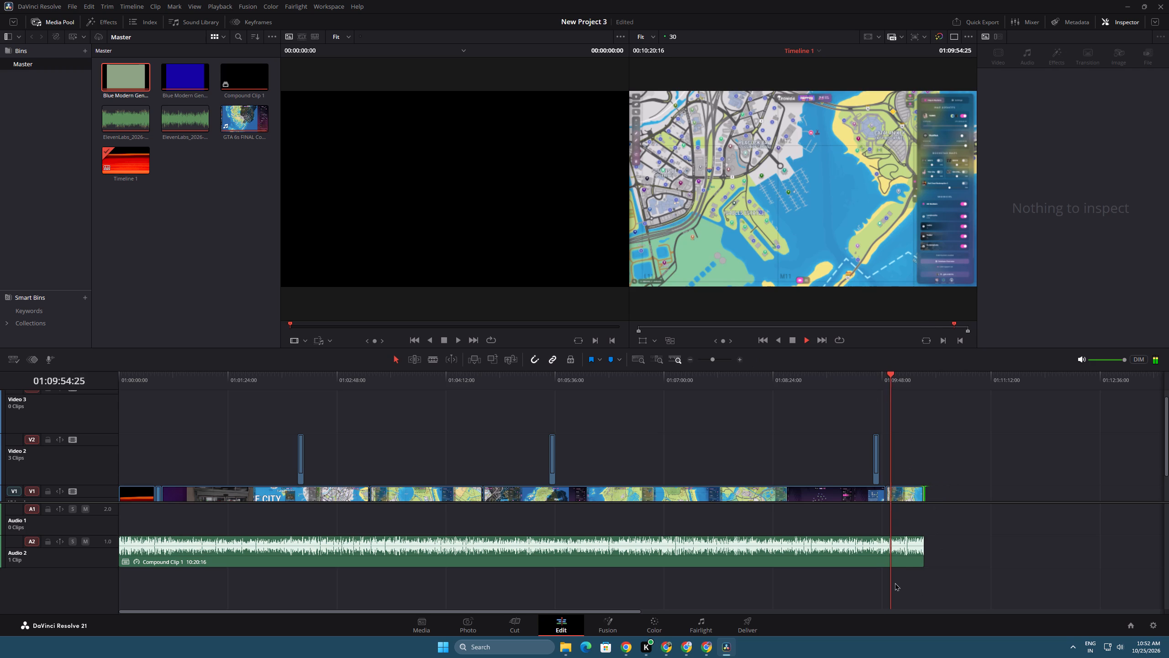
On the Compound Clip 1 audio, use the equalizer to slightly boost a low-frequency band and the high-frequency band while listening.
left_click(890, 561)
left_click(993, 203)
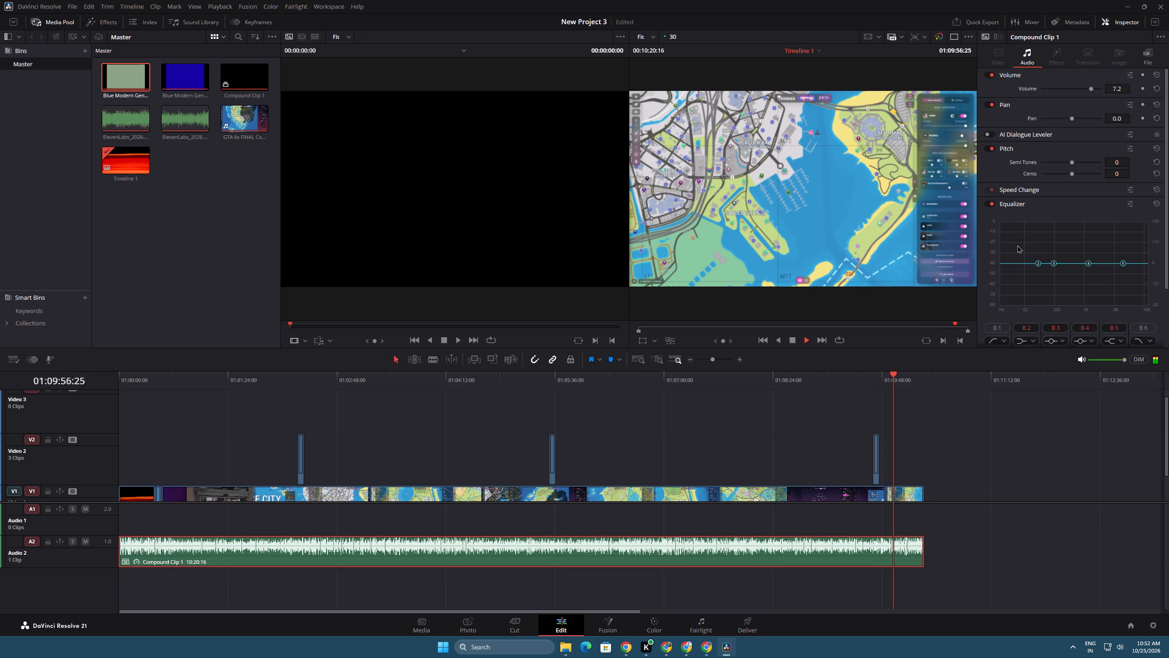
left_click_drag(1051, 262, 1038, 255)
left_click_drag(1122, 262, 1107, 259)
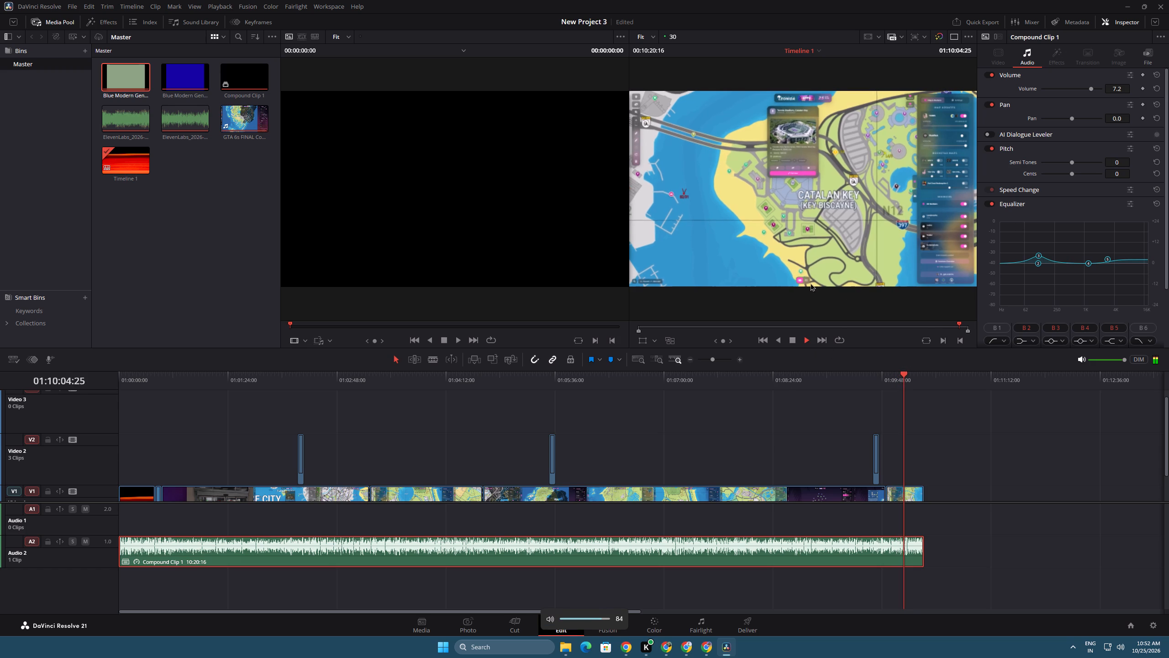
key("space")
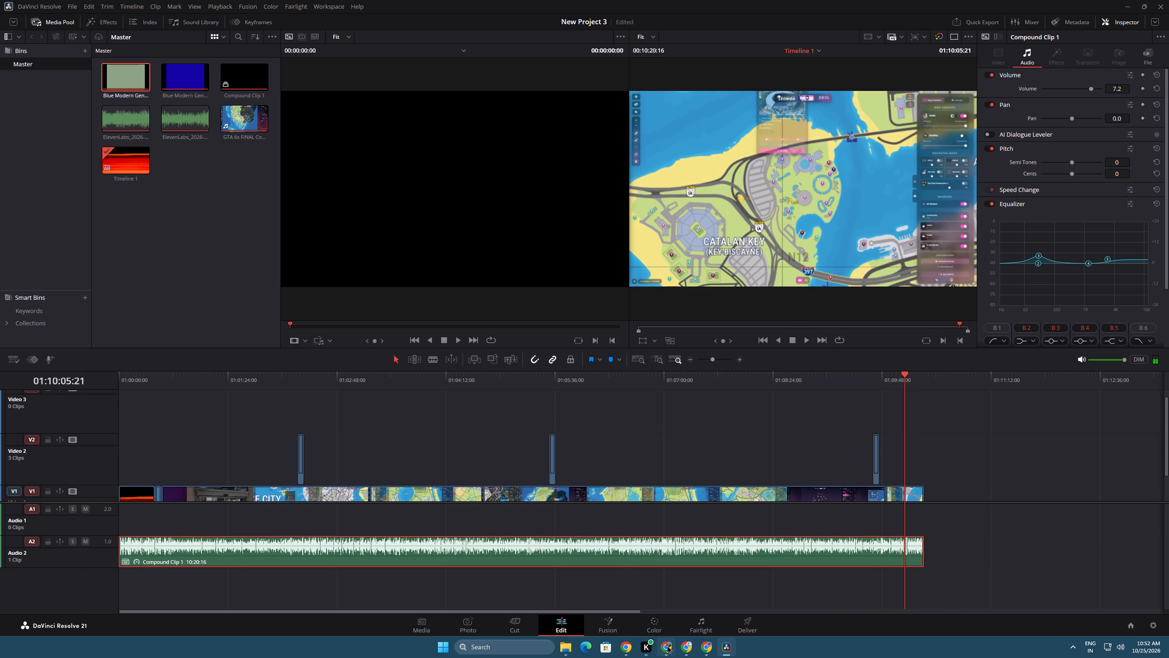
Switch to Chrome, search Google for "copyright free gta music" and preview the Vice Nights GTA track on Pixabay.
left_click(667, 645)
left_click(349, 9)
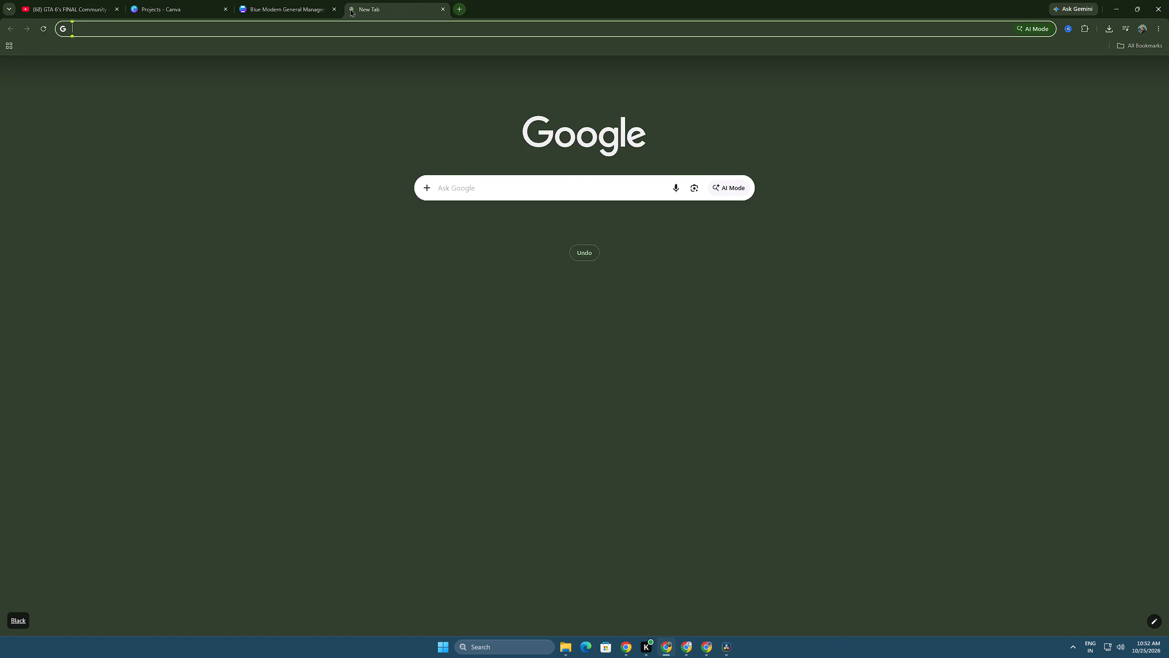
type("copyright free")
key("space")
type("gta music")
key("Return")
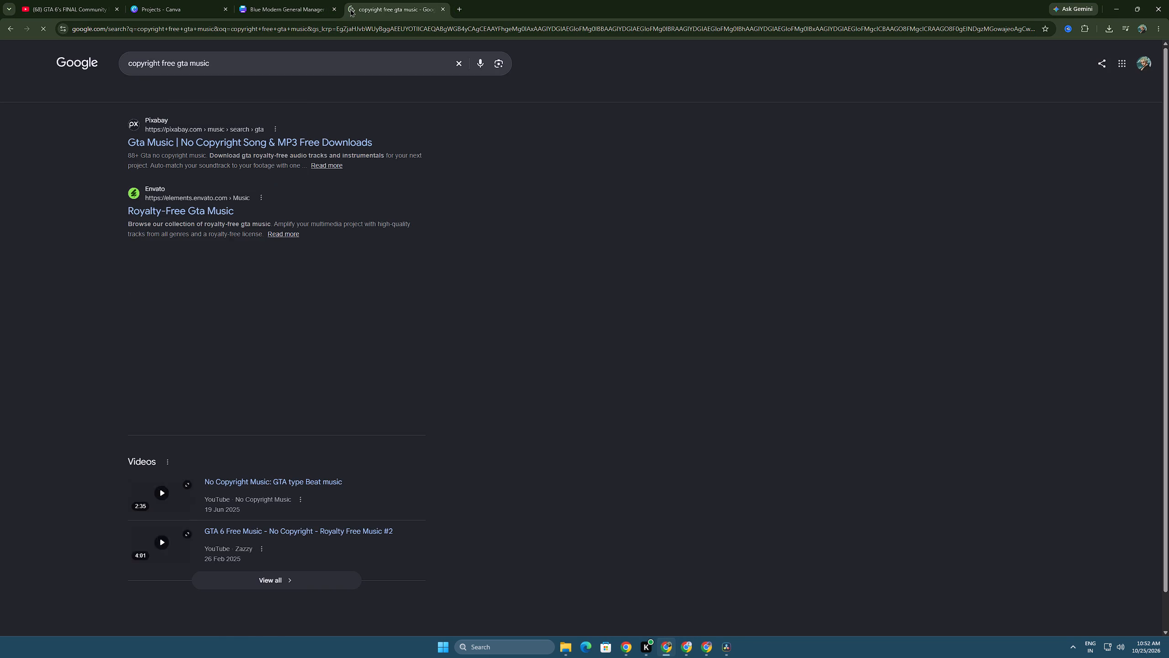
left_click(286, 146)
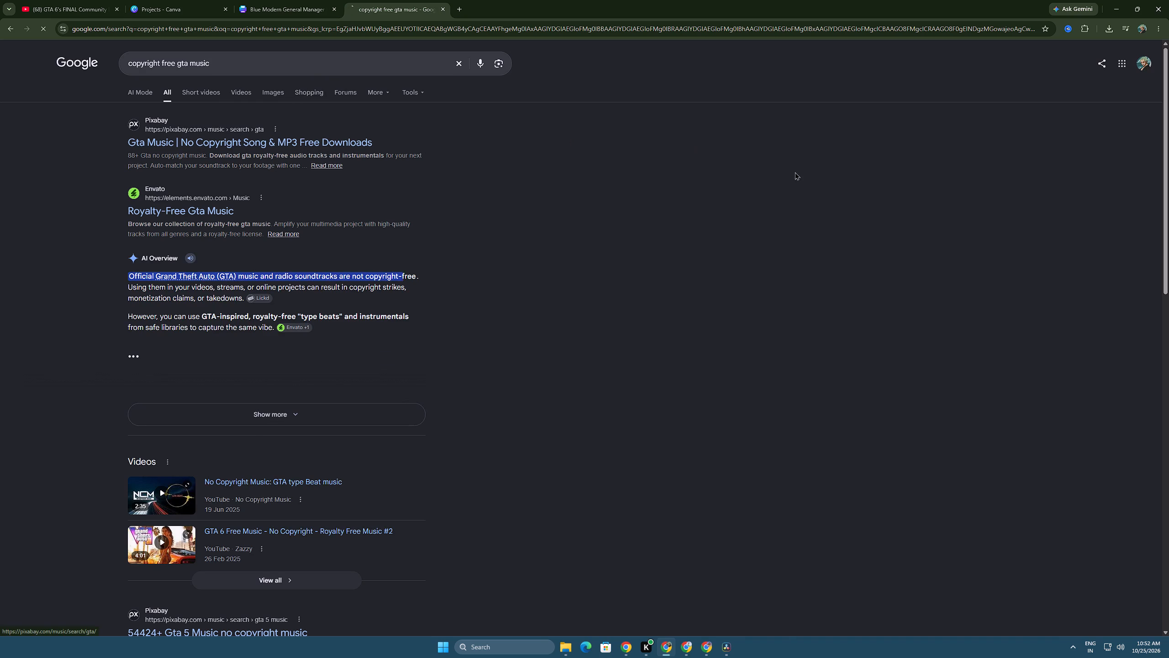
left_click(246, 335)
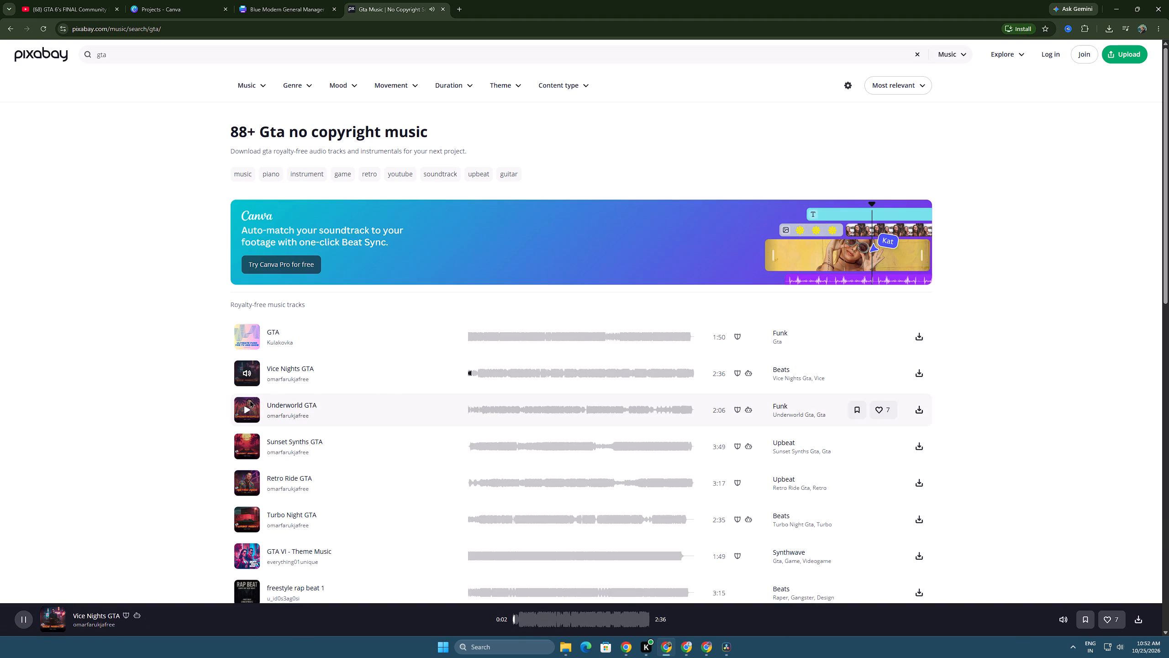
left_click(92, 0)
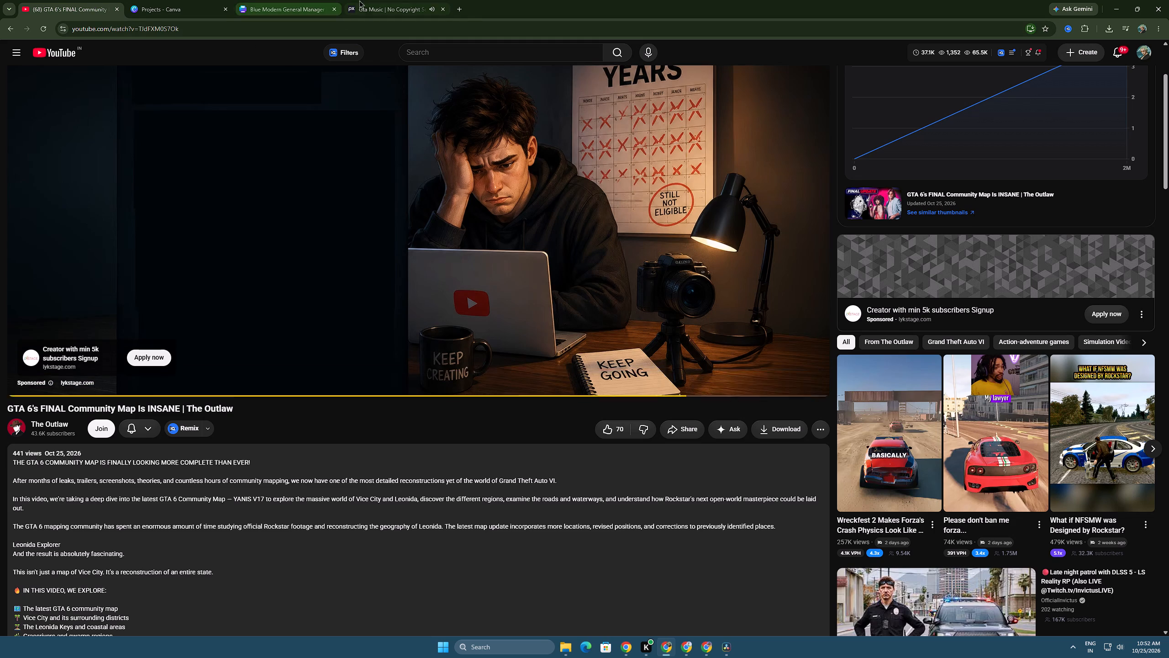
left_click(357, 0)
left_click(247, 375)
On the YouTube video page, ask the video assistant "any copyright free gta music?".
left_click(90, 0)
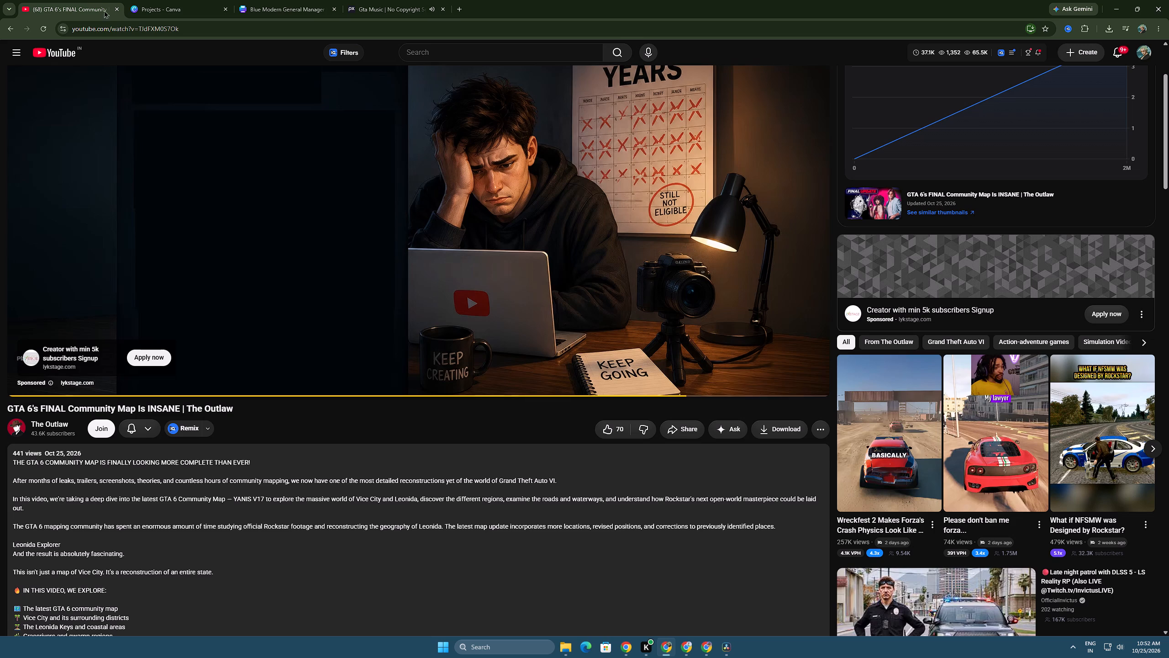
left_click(737, 434)
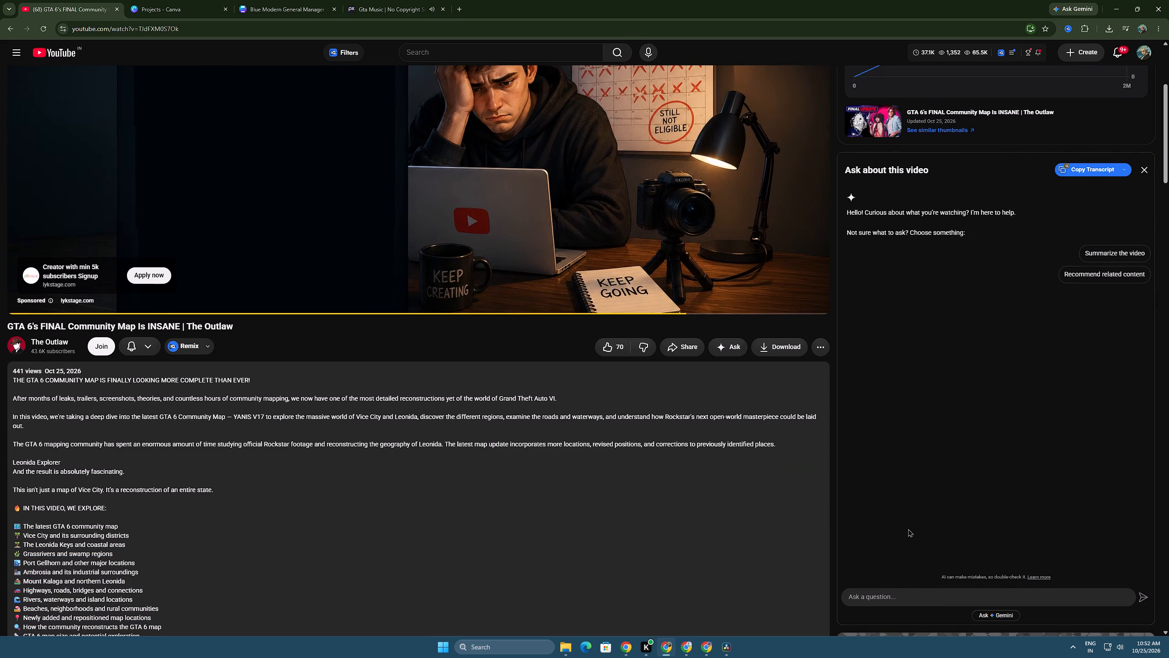
type("co")
left_click(911, 604)
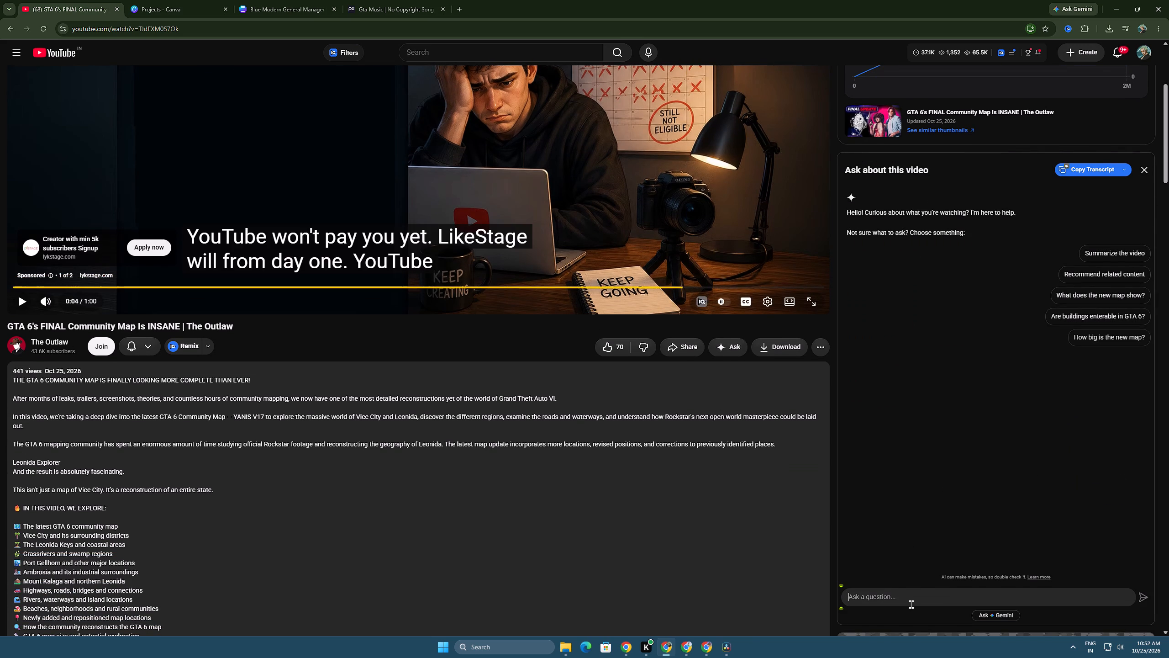
key("c")
key("BackSpace")
type("any copyright free gta music?")
key("Return")
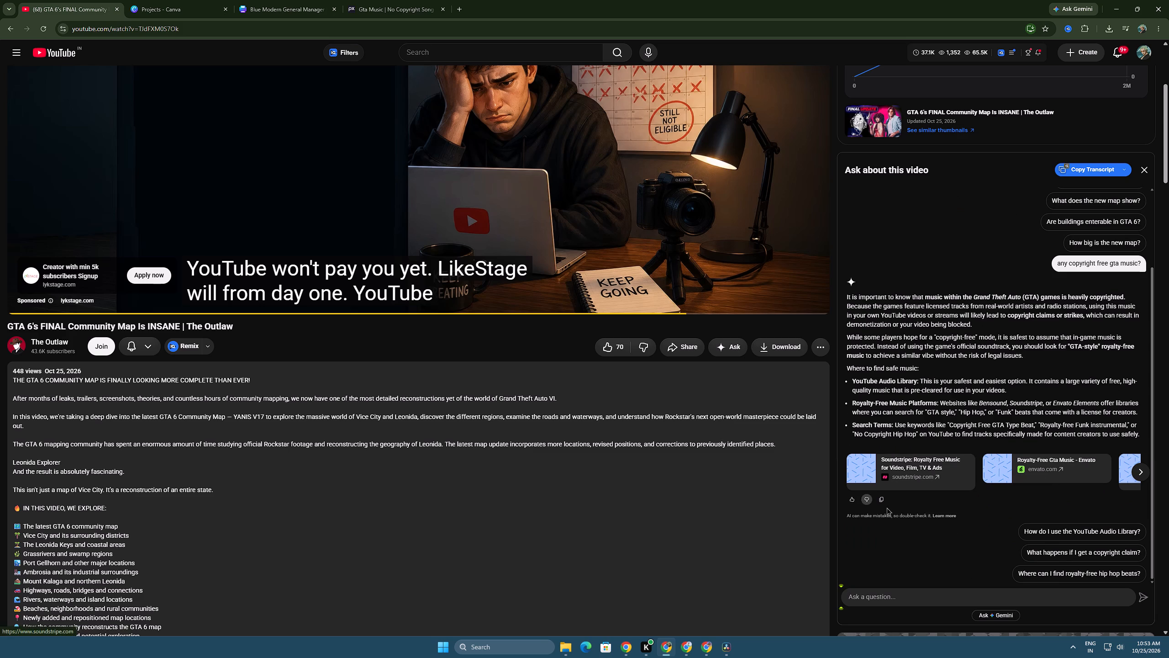
Open YouTube Studio's Audio library, close the YouTube video page and search the music tracks for "gta".
left_click(463, 1)
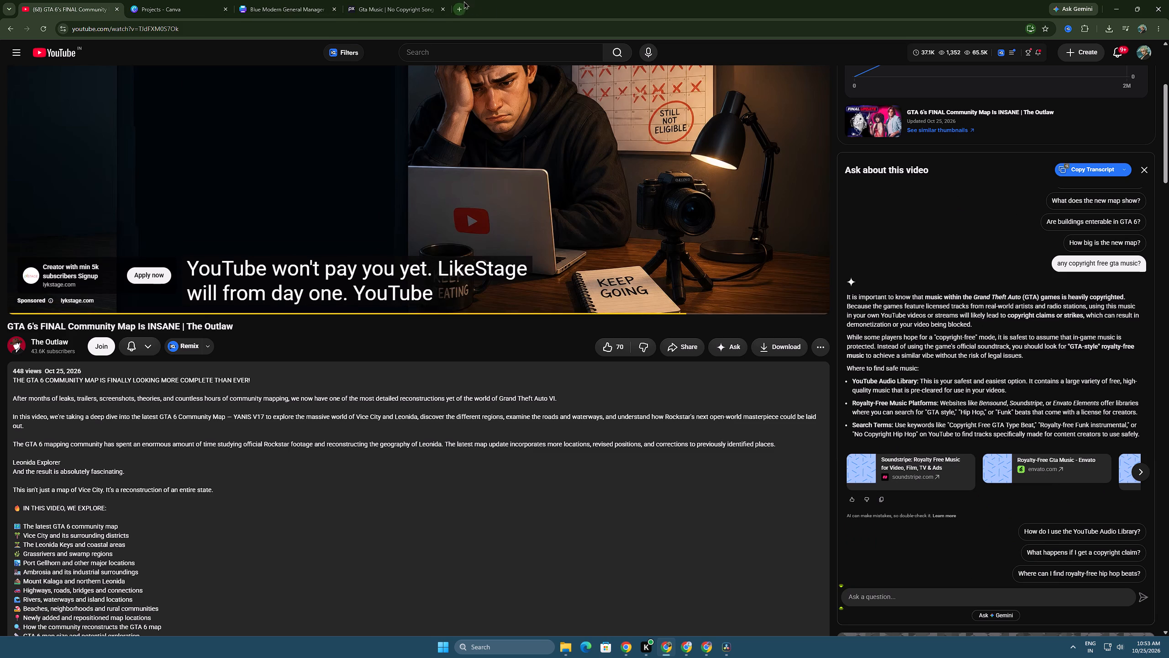
left_click(595, 278)
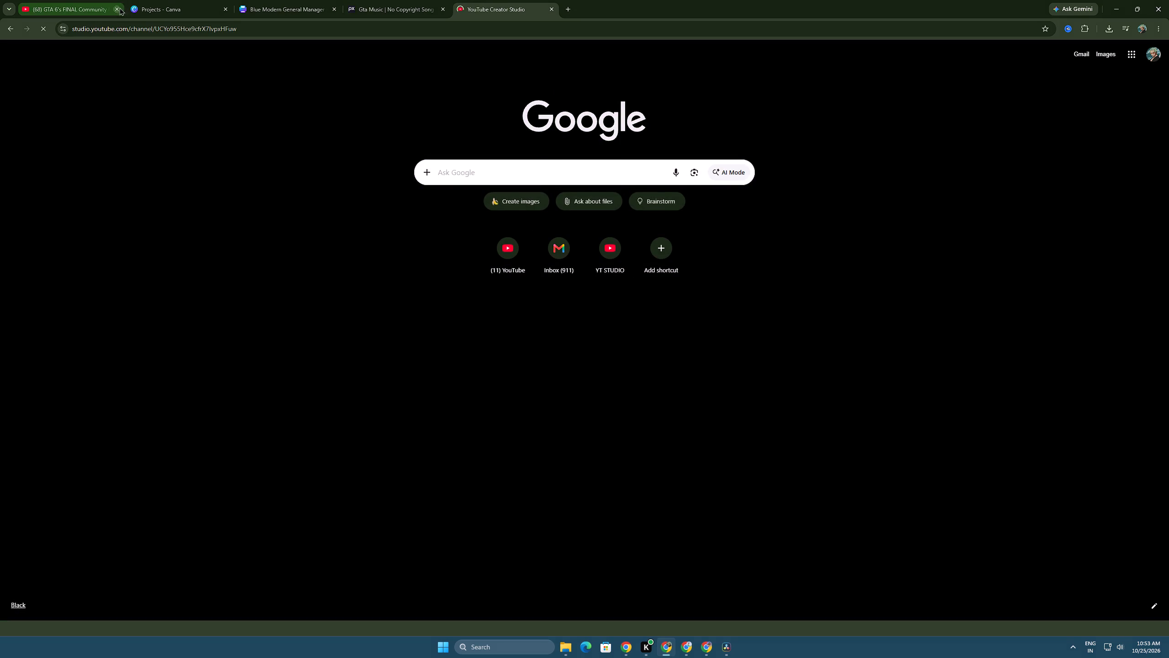
left_click(115, 8)
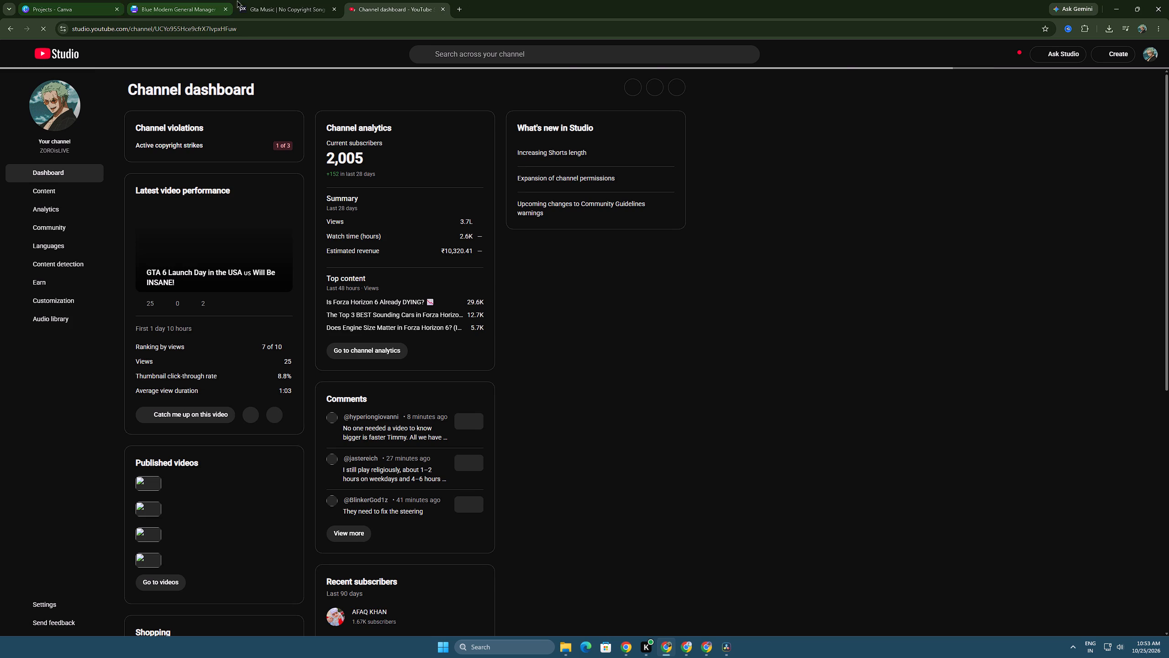
left_click(66, 321)
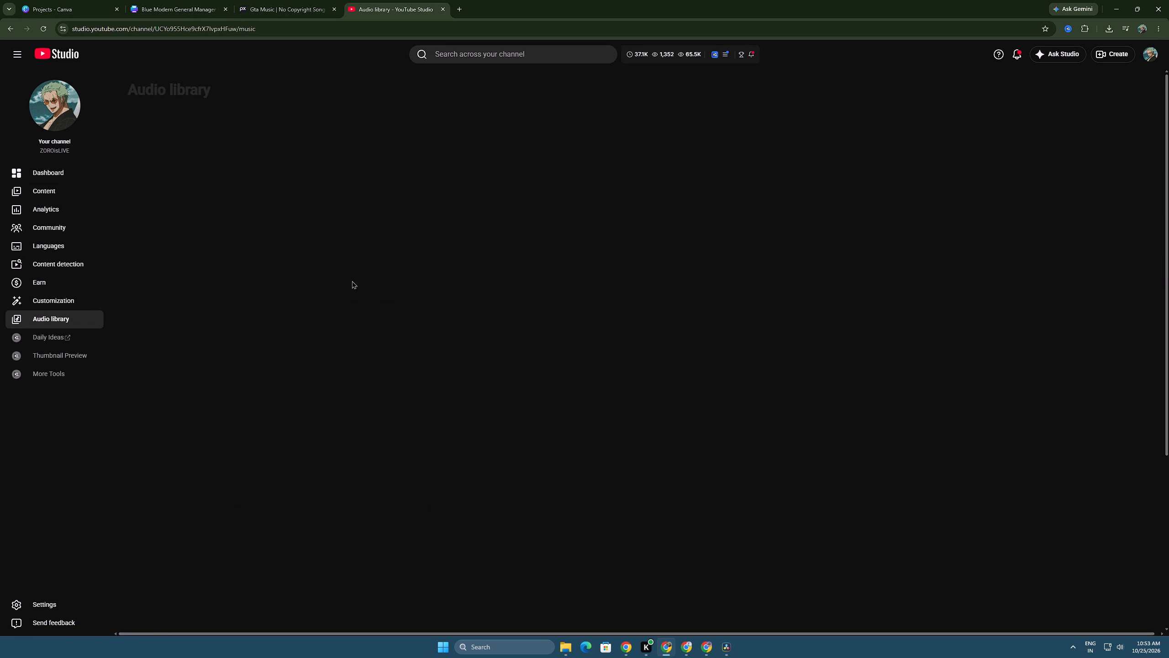
left_click(126, 212)
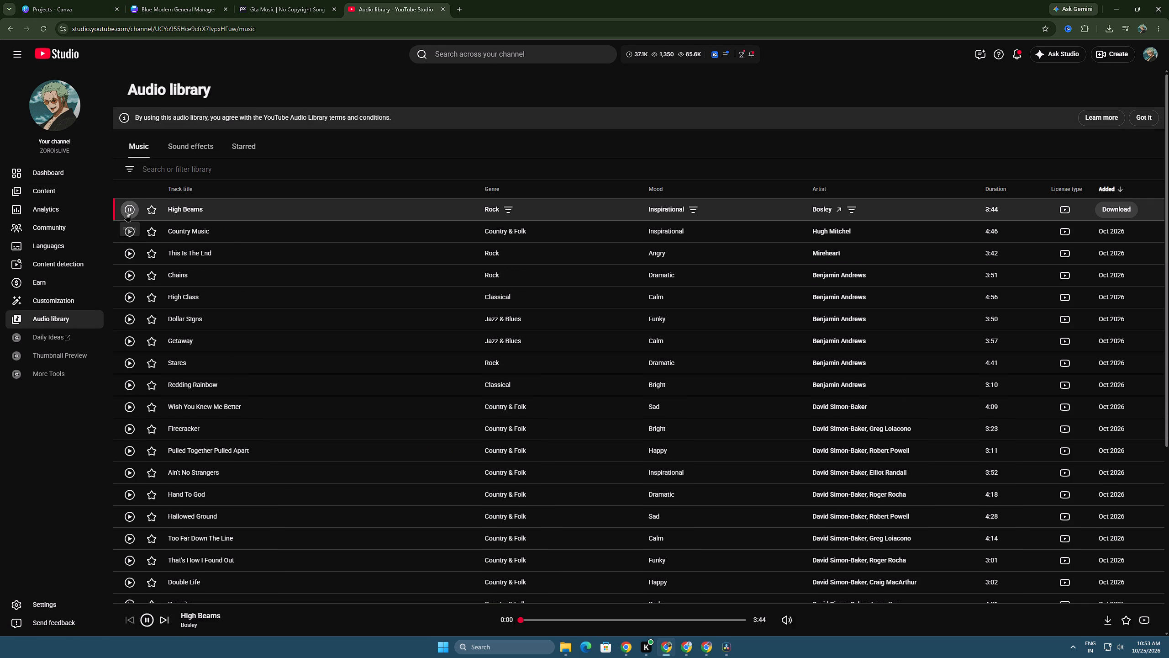
left_click(182, 174)
type("gta")
key("Return")
Preview the filtered GTA tracks and download Gloom Of Hearts and GTA Type Beat.
left_click(133, 254)
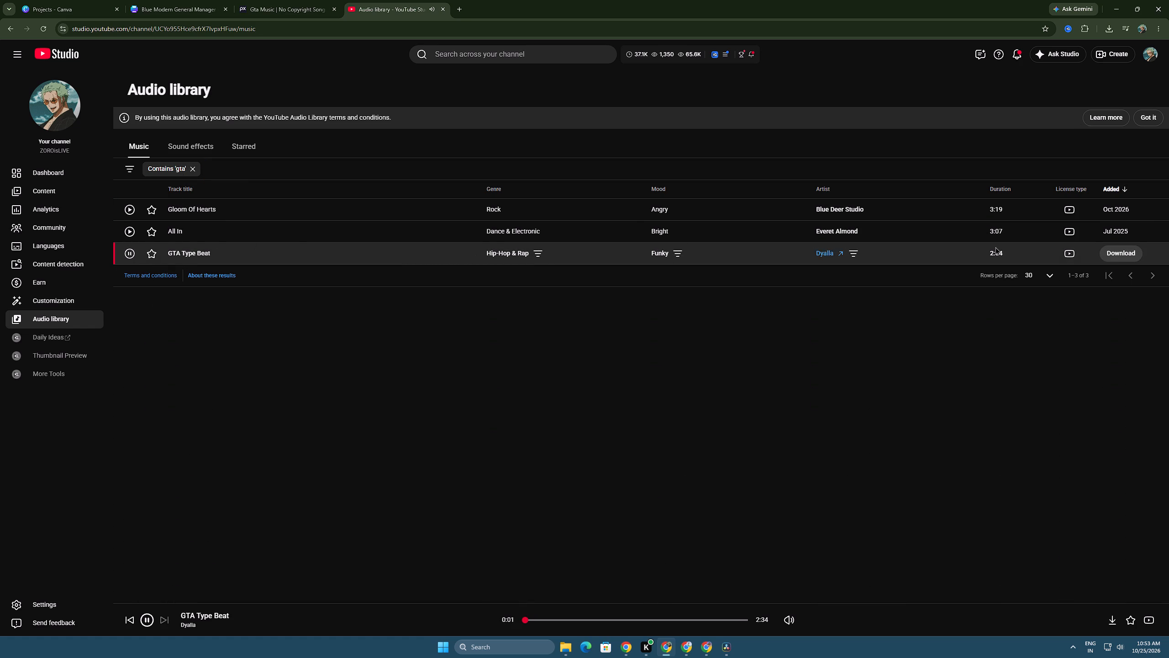
left_click(134, 230)
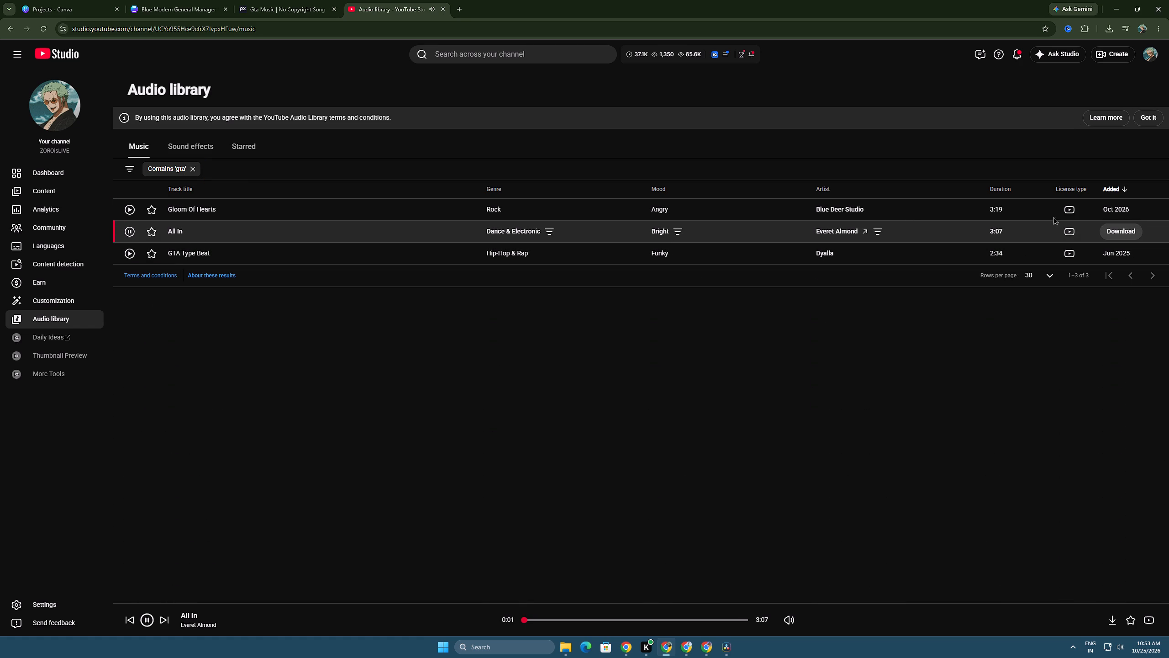
left_click(125, 213)
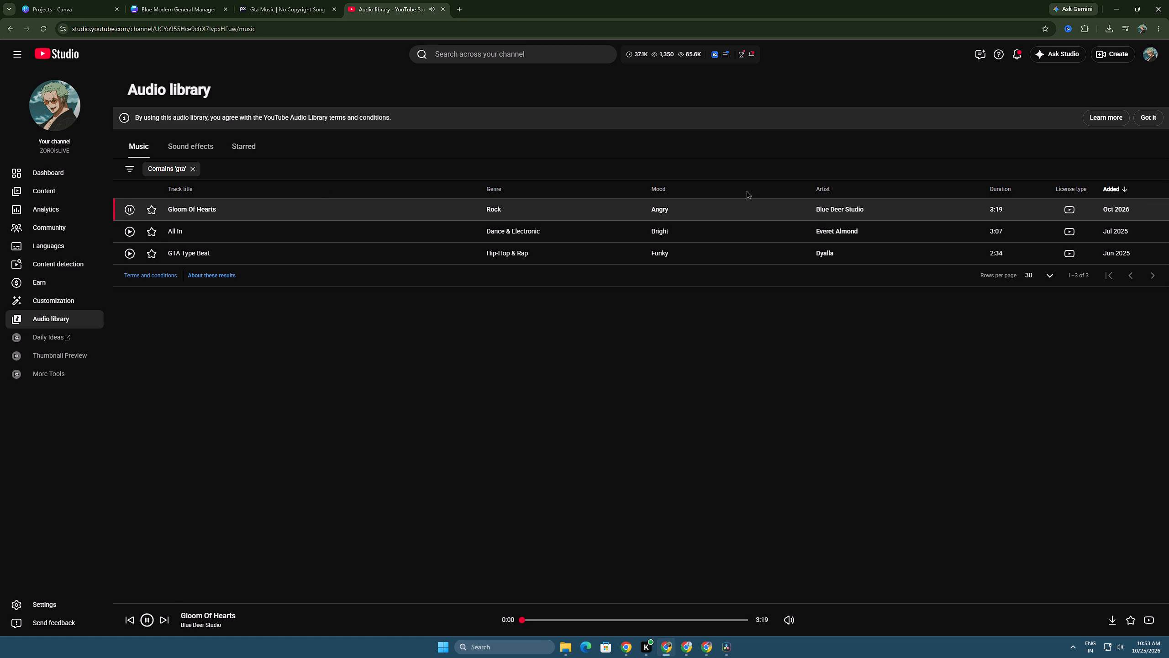
left_click(1109, 209)
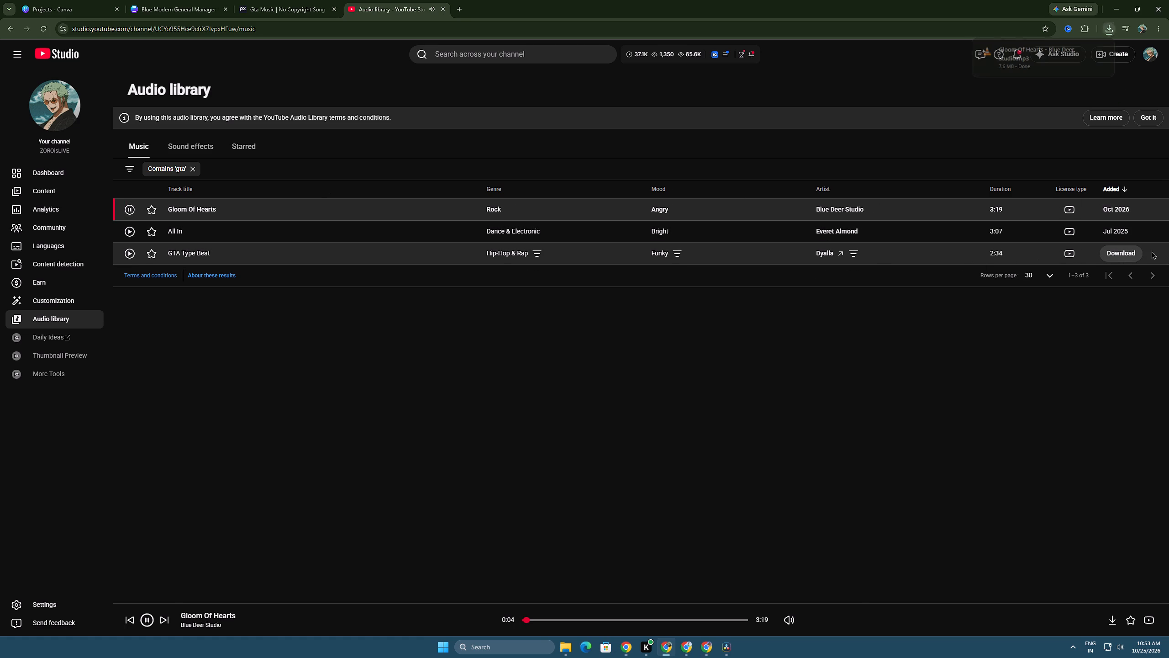
left_click(1130, 256)
Preview Crimson Fly and Warzone among the starred tracks, download Warzone and stop the playback.
left_click(237, 153)
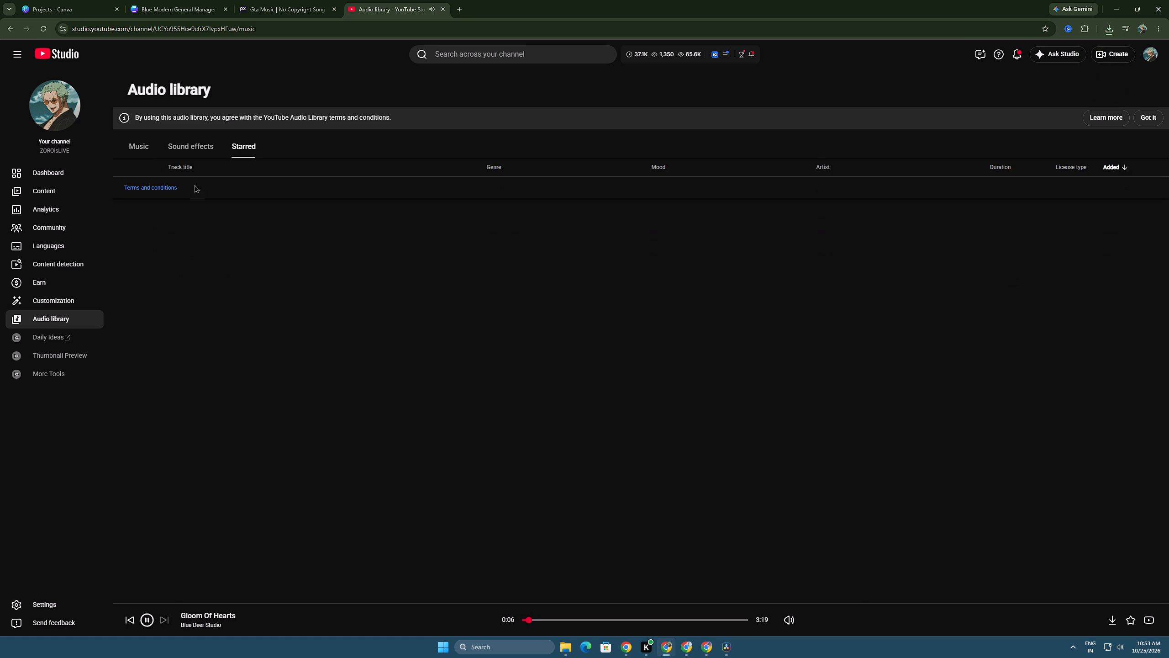
left_click(149, 152)
left_click(255, 152)
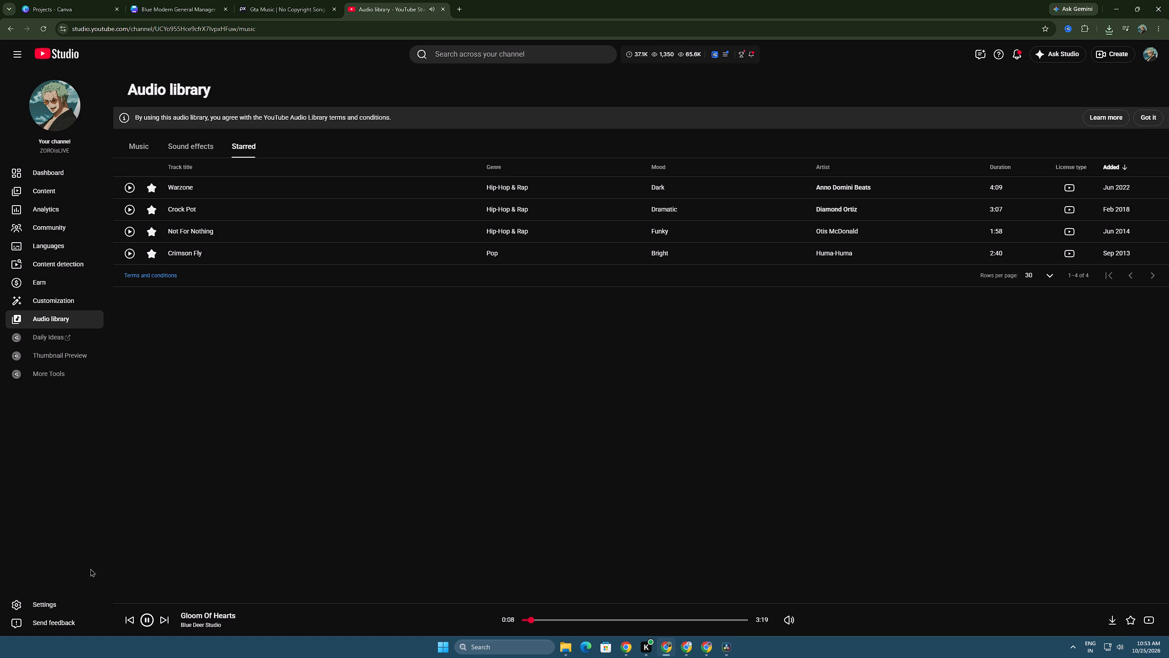
left_click(142, 621)
left_click(131, 255)
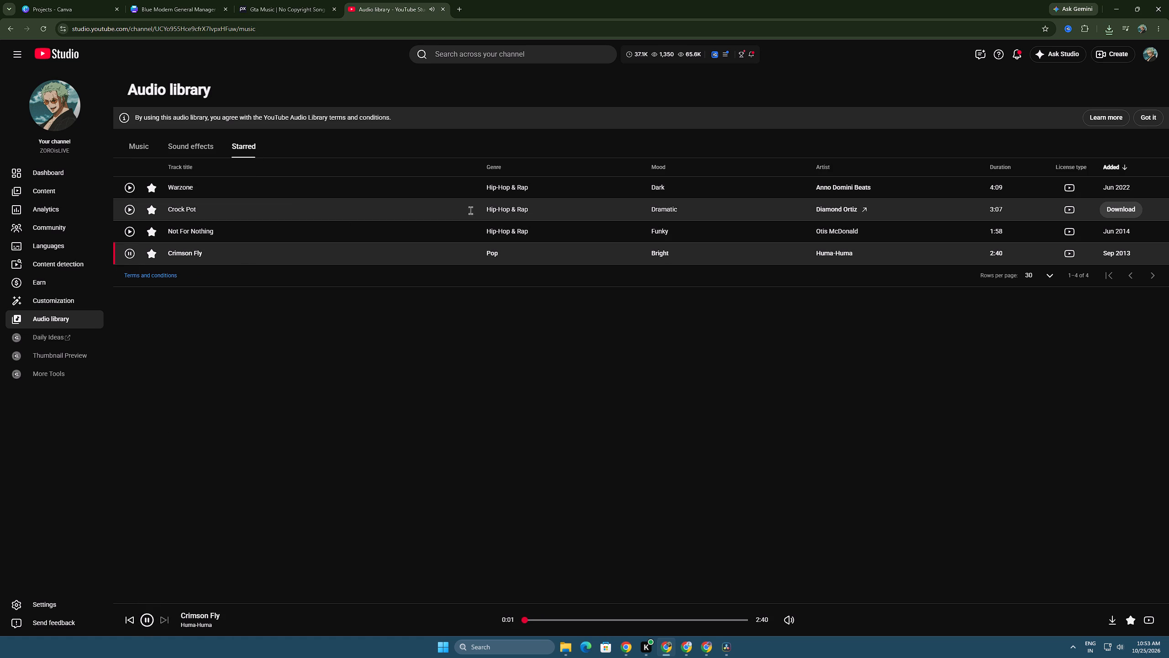
left_click(132, 186)
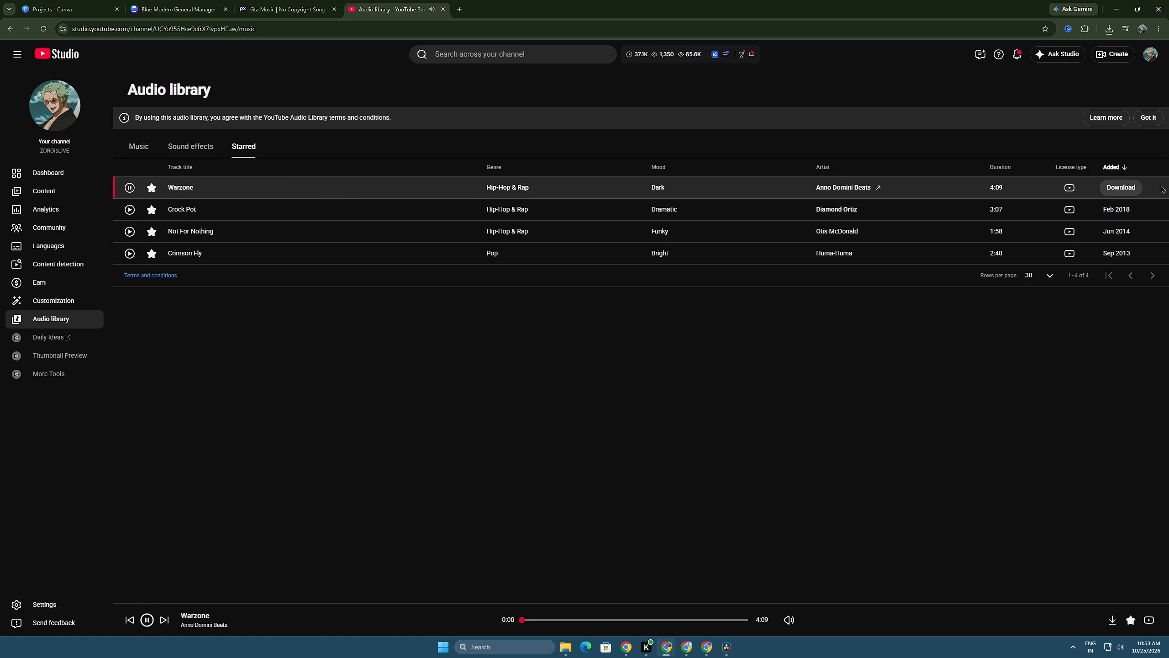
left_click(1127, 186)
left_click(1104, 30)
left_click(145, 616)
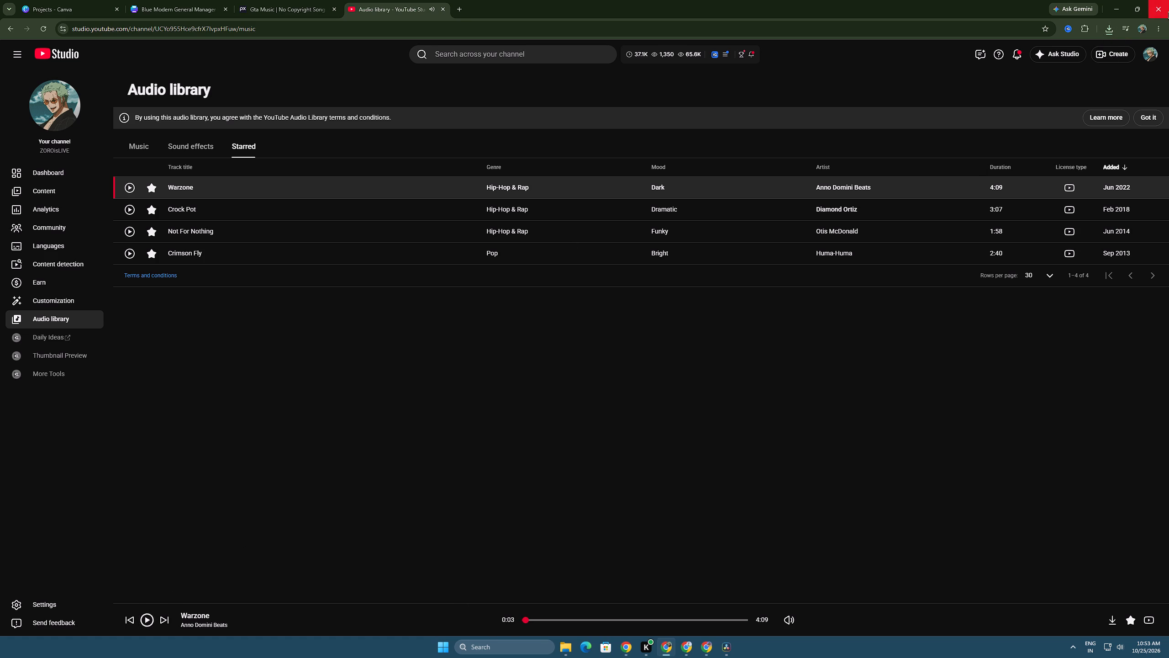
Bring the downloaded Gloom Of Hearts into DaVinci Resolve on a new Audio 3 track, its end aligned with Compound Clip 1's end.
left_click(1110, 30)
left_click_drag(1030, 121, 928, 228)
key("alt+Tab")
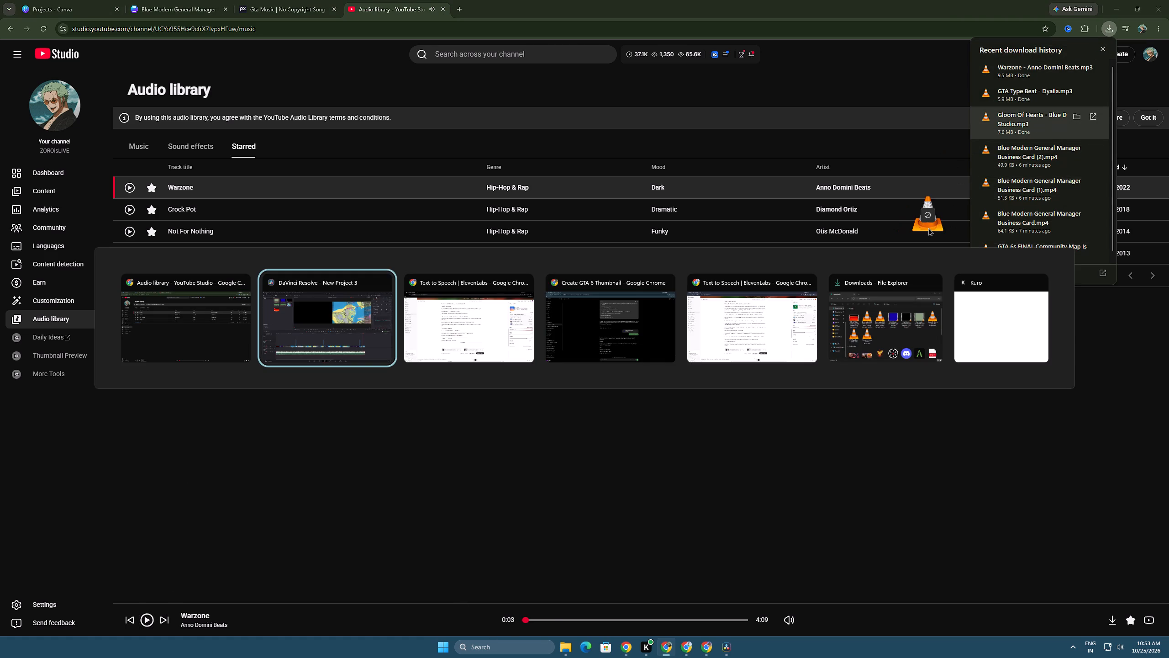
left_click_drag(928, 228, 821, 582)
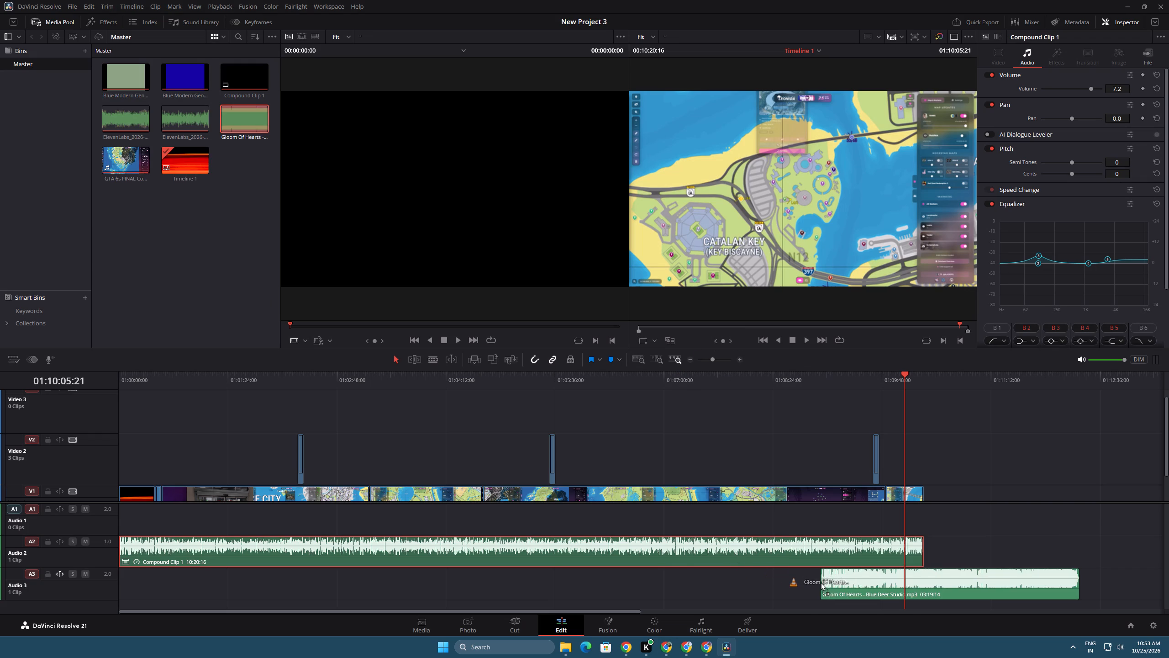
left_click_drag(821, 582, 666, 575)
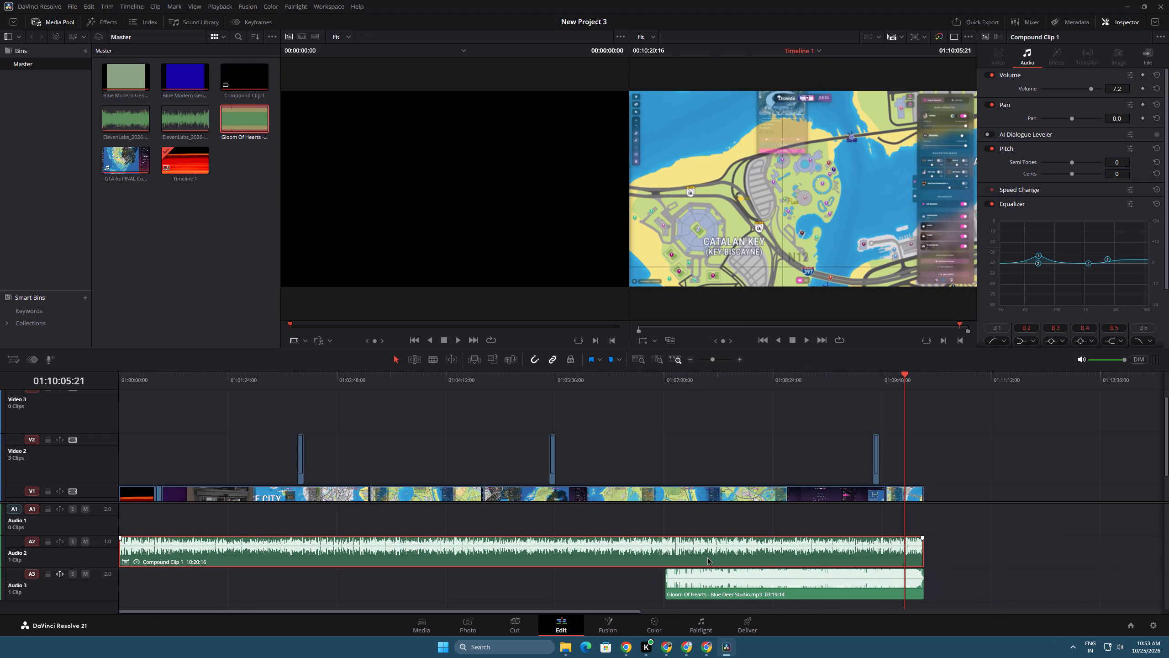
Bring the downloaded Warzone track into the timeline at the very start of Audio 3.
key("alt+Tab")
left_click_drag(1027, 68, 484, 464)
key("alt+Tab")
left_click_drag(484, 464, 118, 584)
Bring the downloaded GTA Type Beat onto Audio 3 directly after the Warzone clip.
key("alt+Tab")
left_click_drag(1042, 90, 948, 126)
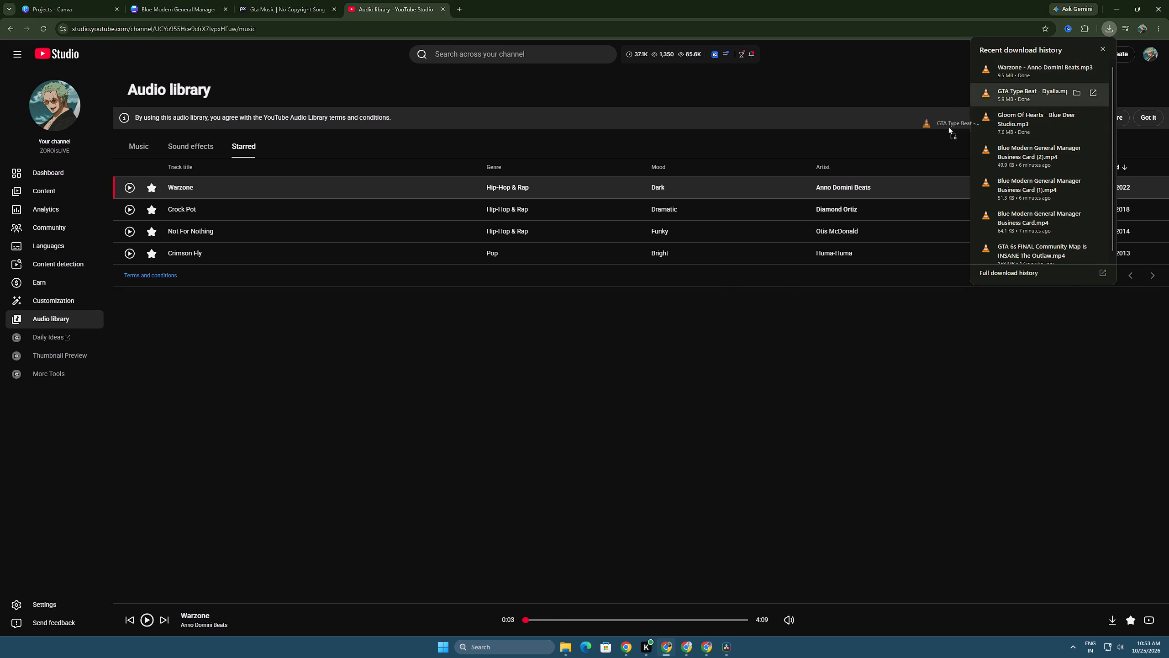
left_click_drag(948, 126, 460, 583)
key("alt+Tab")
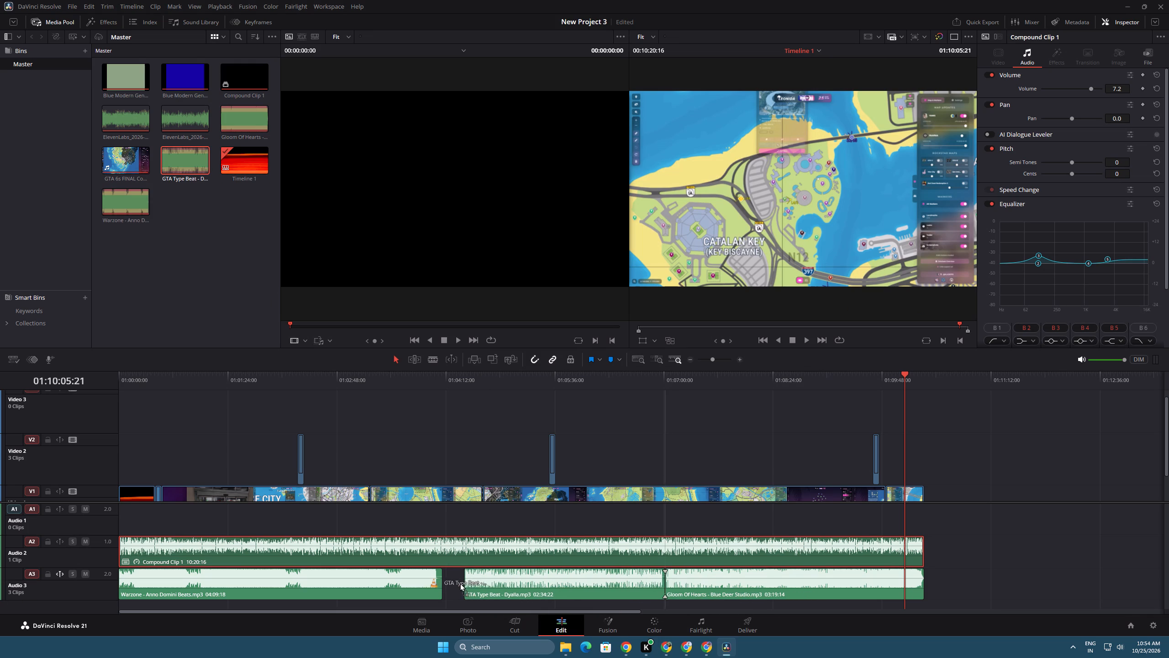
left_click_drag(460, 583, 438, 577)
Trim the end of the Warzone clip back to 01:04:04:16 on Audio 3 and place GTA Type Beat directly against it.
left_click_drag(411, 375, 431, 379)
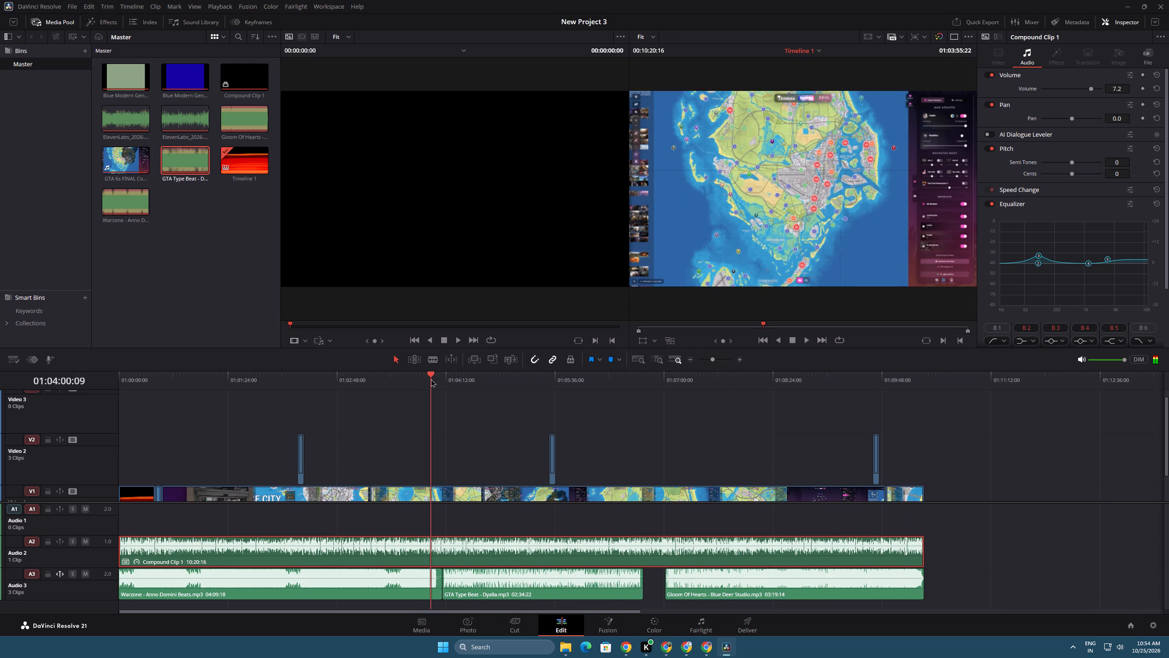
left_click_drag(431, 379, 436, 382)
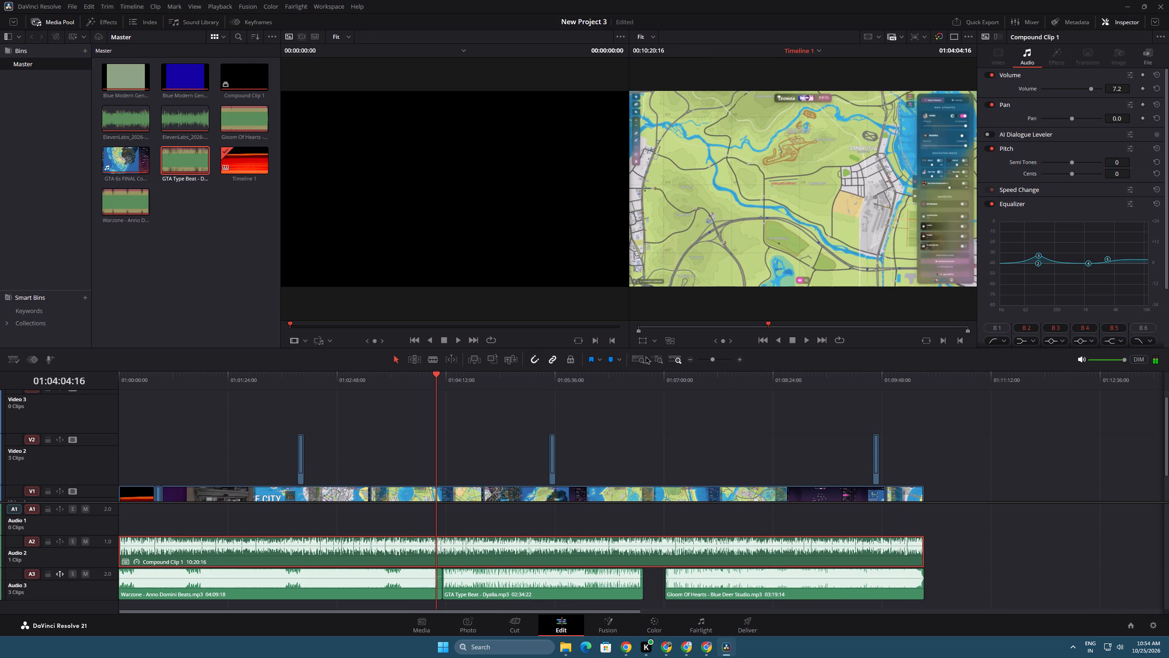
left_click(714, 359)
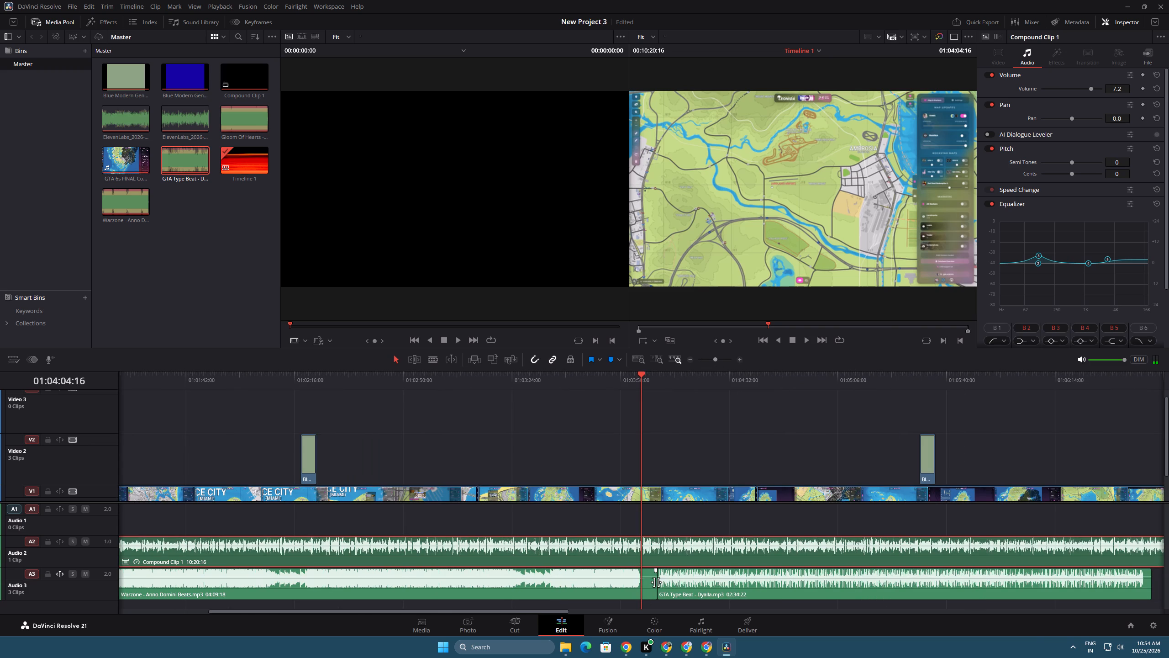
left_click_drag(656, 582, 640, 579)
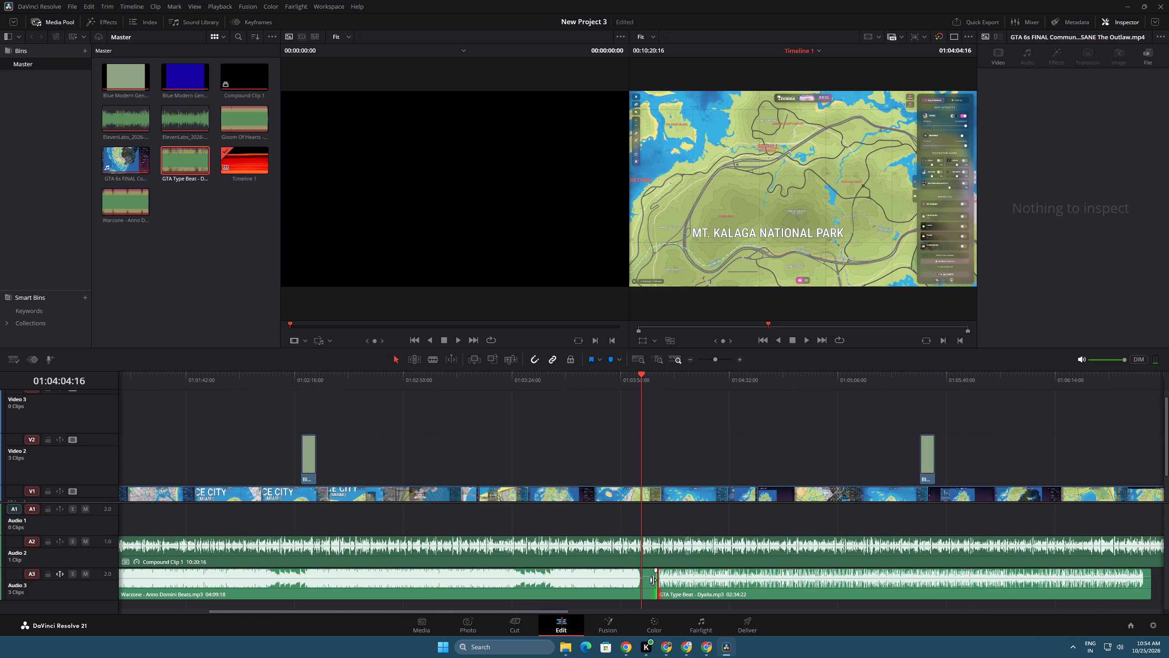
left_click_drag(658, 581, 646, 581)
left_click(653, 579)
left_click_drag(654, 588, 644, 588)
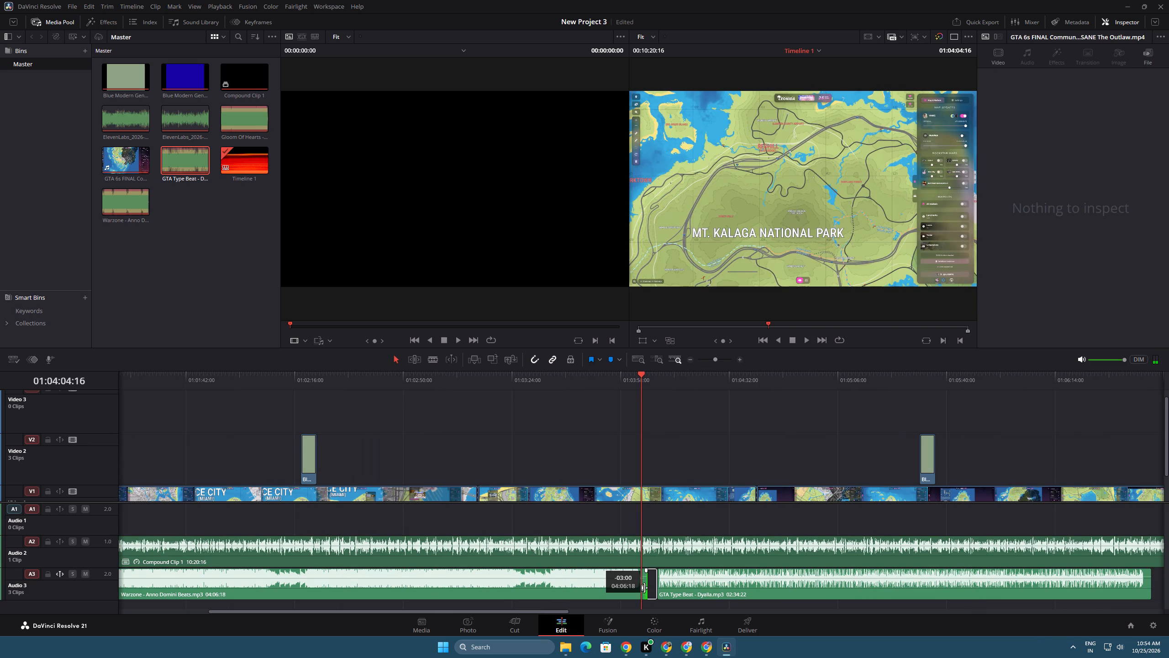
left_click_drag(644, 588, 642, 586)
left_click_drag(685, 585, 668, 583)
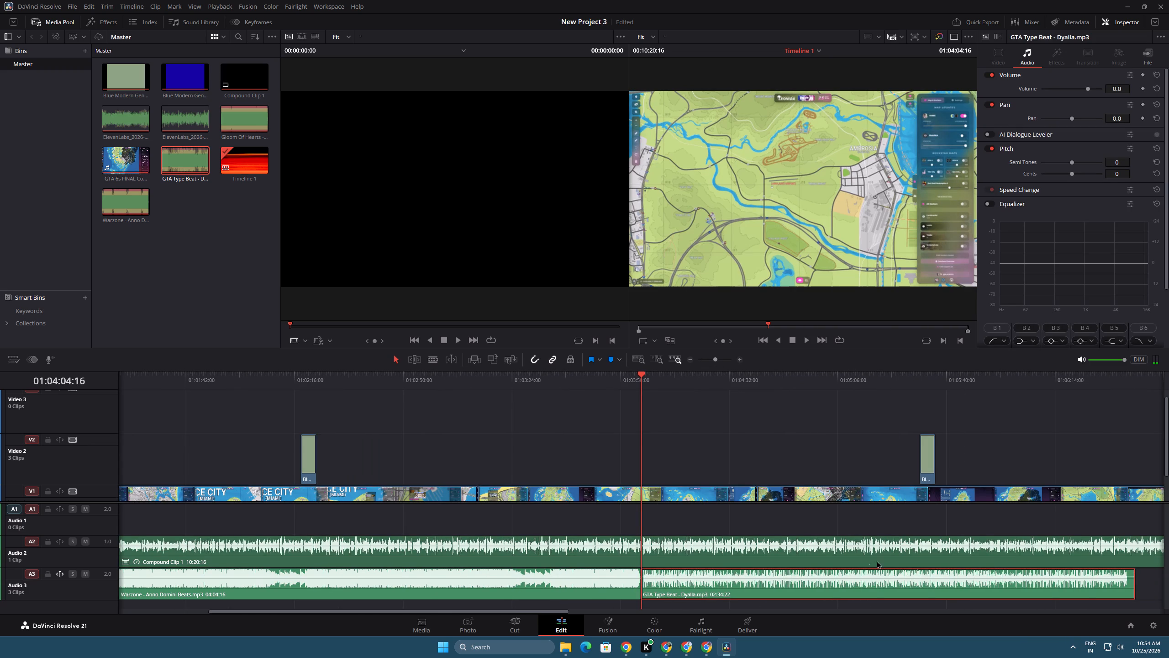
Move the Gloom Of Hearts clip earlier on Audio 3 so it starts where GTA Type Beat ends.
left_click_drag(717, 361, 713, 361)
left_click_drag(666, 580, 649, 580)
left_click_drag(703, 587, 702, 587)
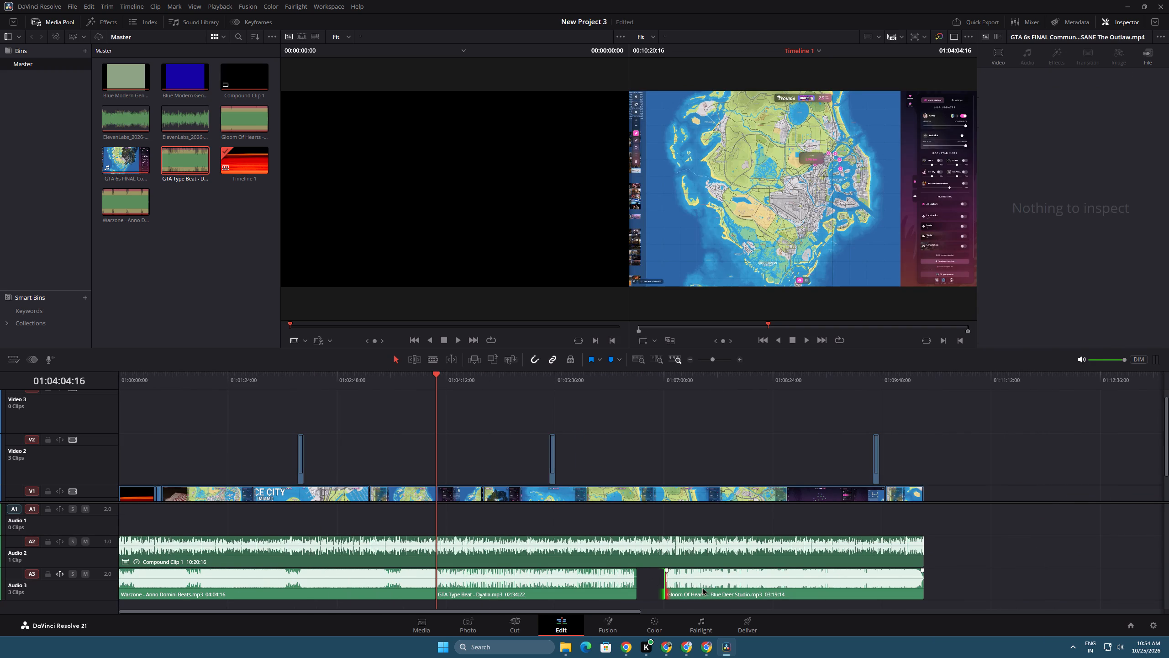
left_click_drag(702, 587, 674, 586)
Trim the end of the GTA Type Beat clip on Audio 3 to a duration of 02:31:26.
left_click_drag(639, 577, 634, 577)
left_click(634, 577)
left_click_drag(636, 579, 632, 578)
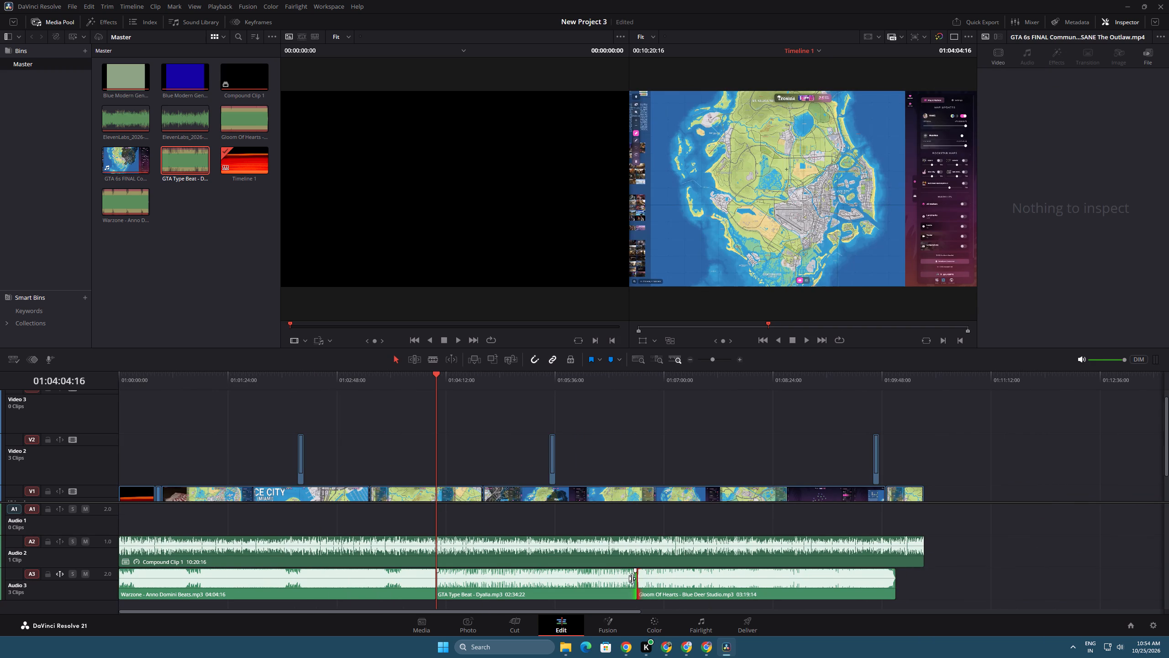
left_click_drag(632, 578, 631, 578)
left_click(619, 583)
left_click_drag(634, 582, 627, 581)
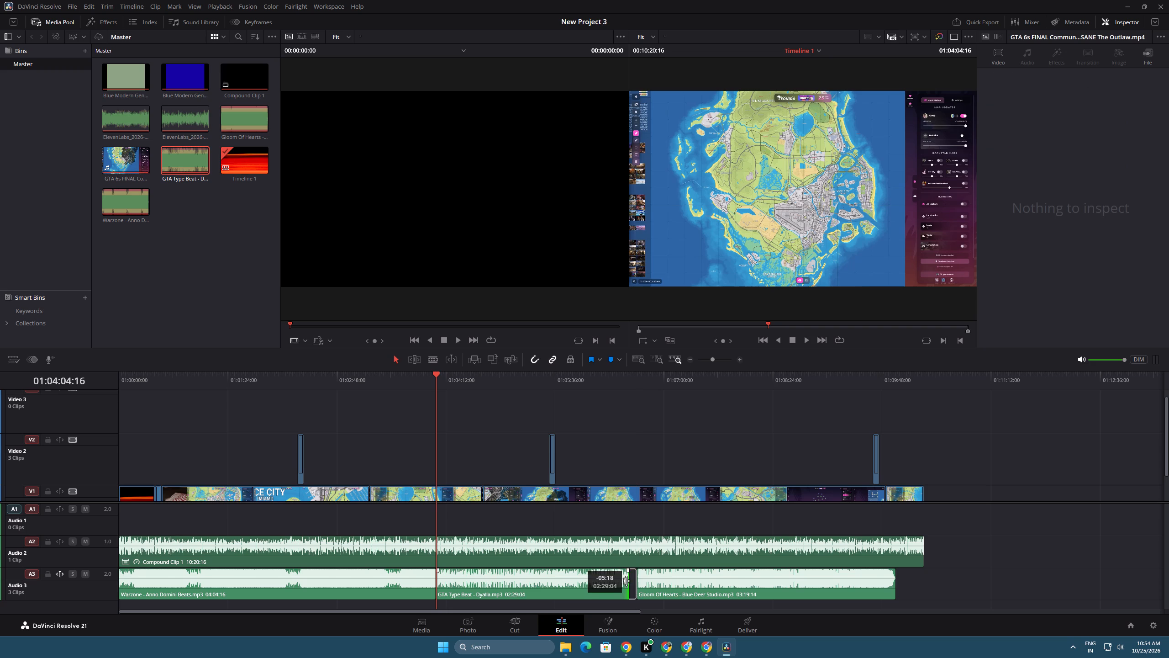
left_click_drag(627, 581, 628, 581)
left_click(622, 371)
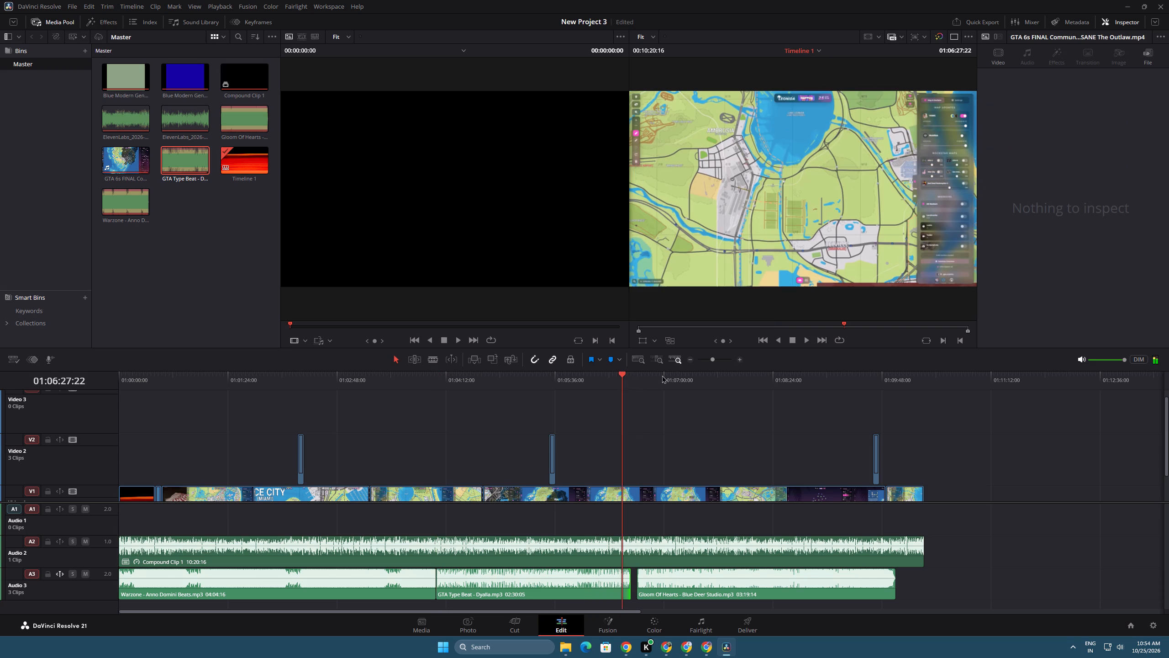
left_click_drag(716, 361, 721, 363)
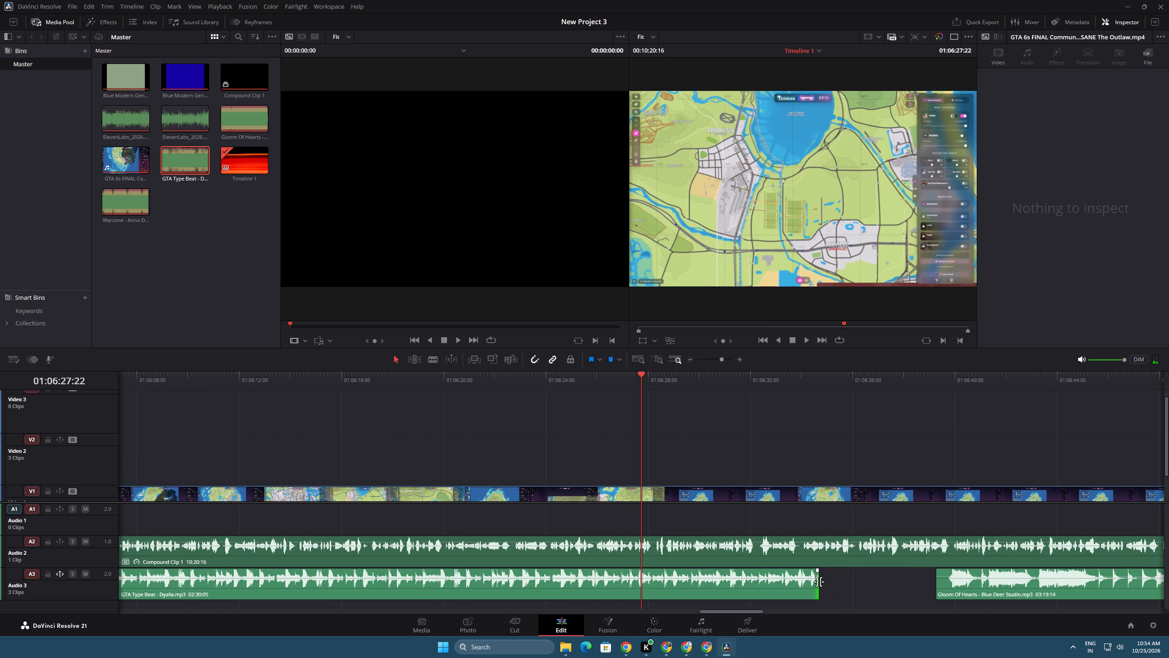
left_click_drag(819, 582, 873, 599)
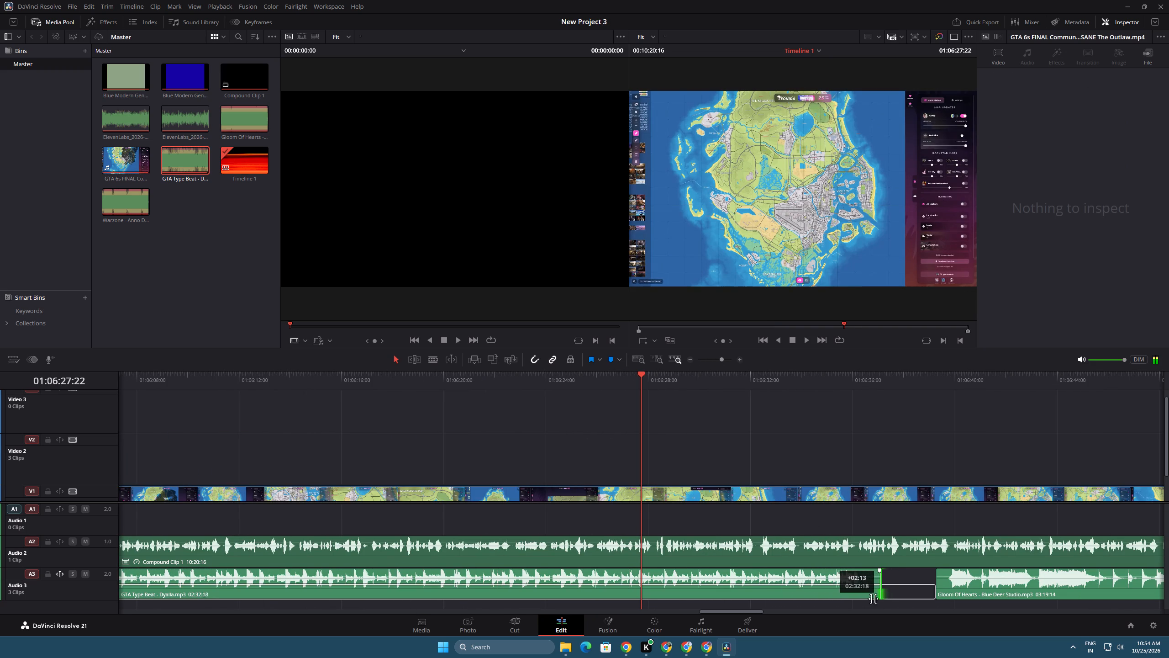
left_click_drag(873, 599, 863, 597)
Shift Gloom Of Hearts earlier on Audio 3 toward the trimmed end of GTA Type Beat.
left_click_drag(984, 587, 936, 587)
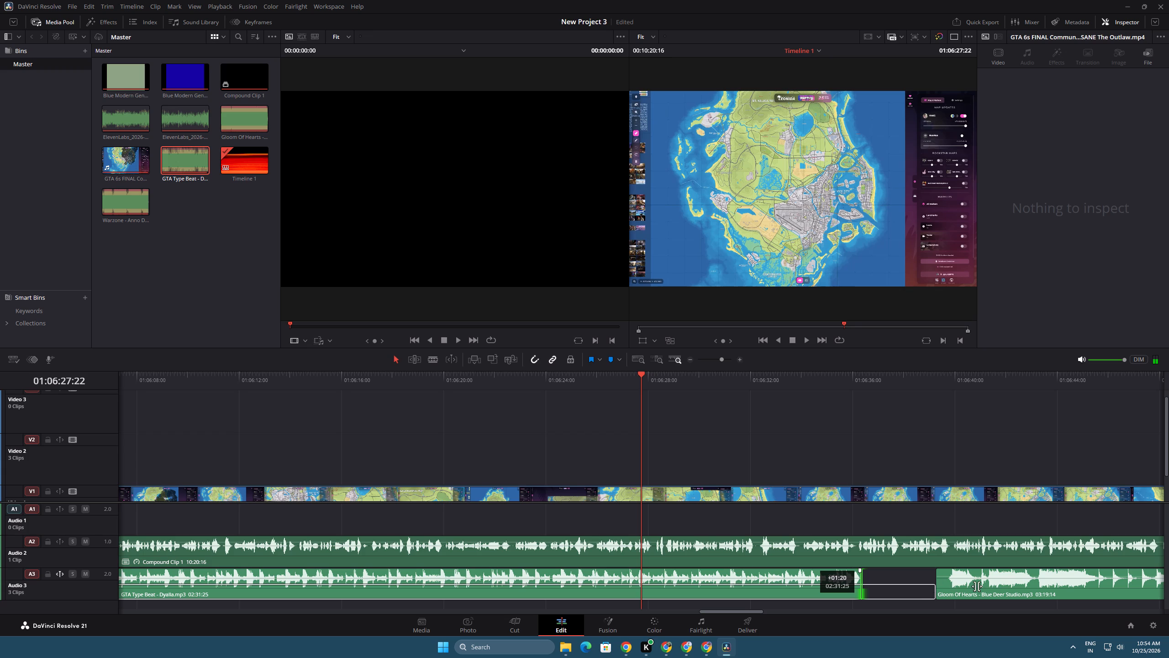
left_click(977, 586)
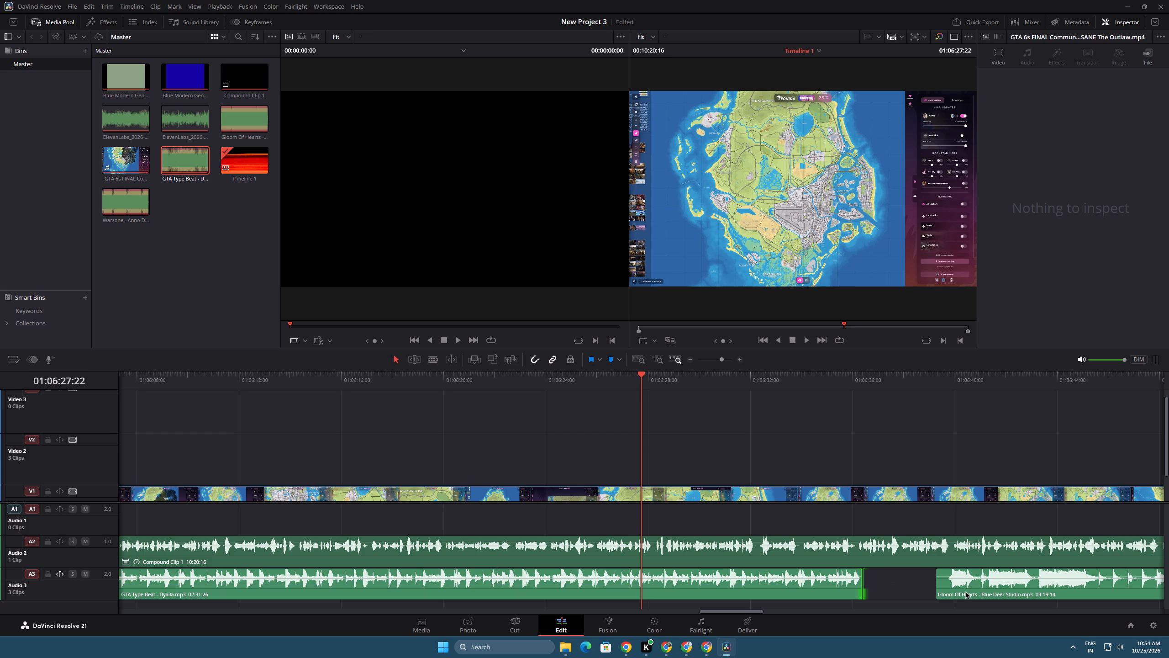
left_click(965, 591)
left_click(889, 592)
left_click_drag(903, 585, 879, 588)
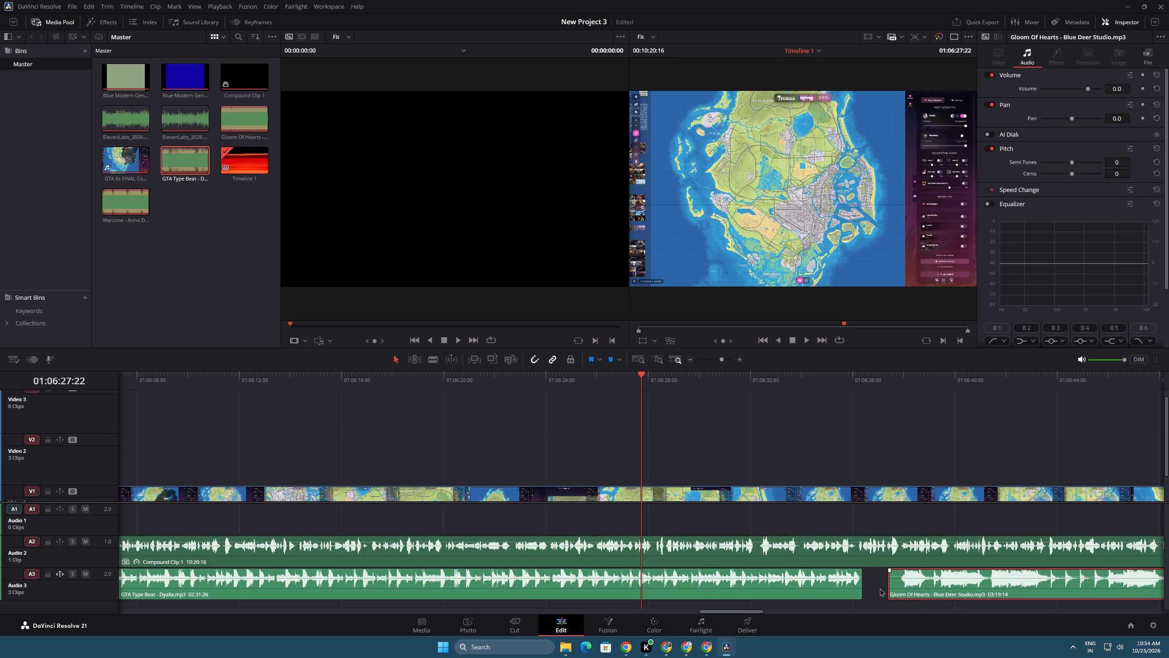
left_click_drag(879, 588, 874, 589)
left_click_drag(922, 590, 891, 591)
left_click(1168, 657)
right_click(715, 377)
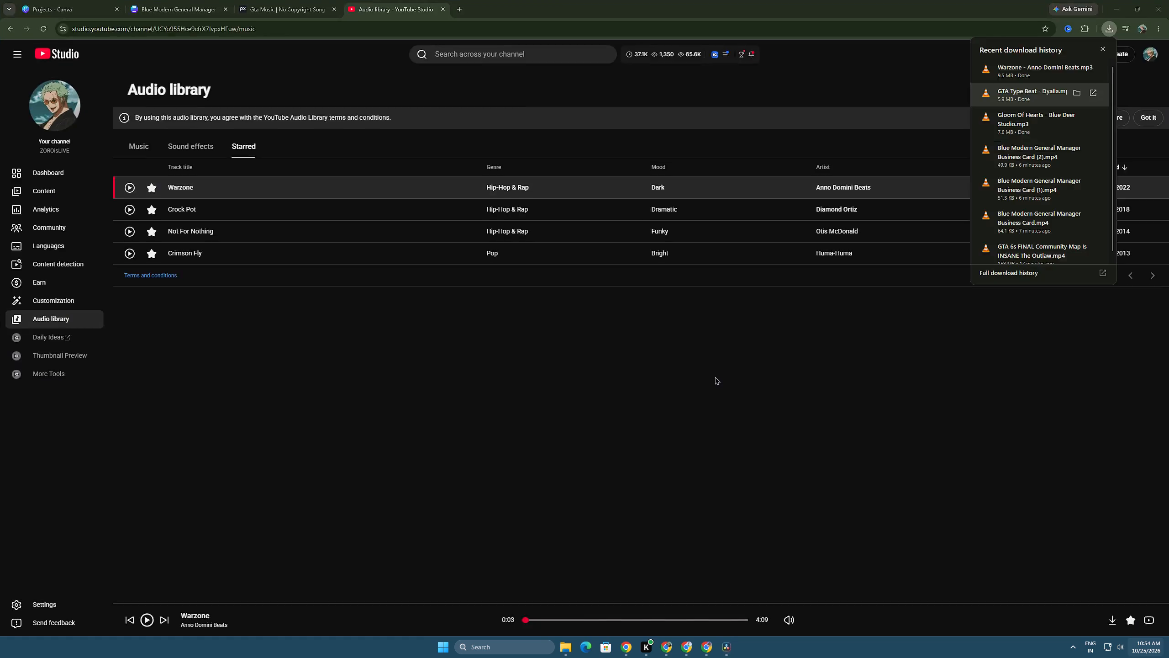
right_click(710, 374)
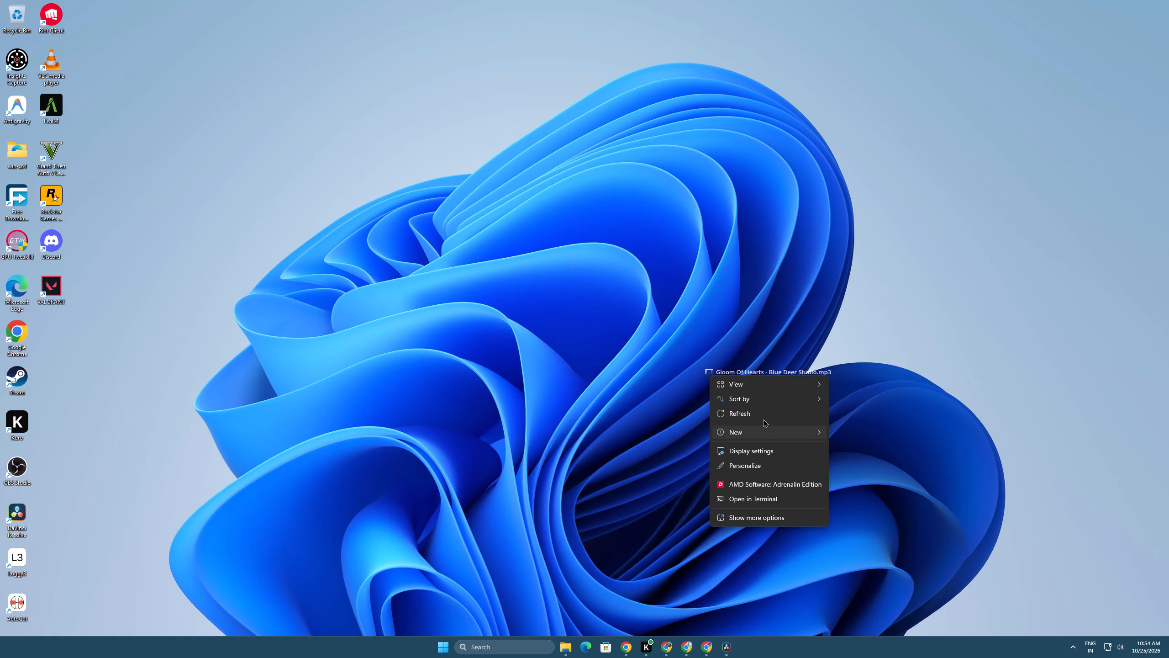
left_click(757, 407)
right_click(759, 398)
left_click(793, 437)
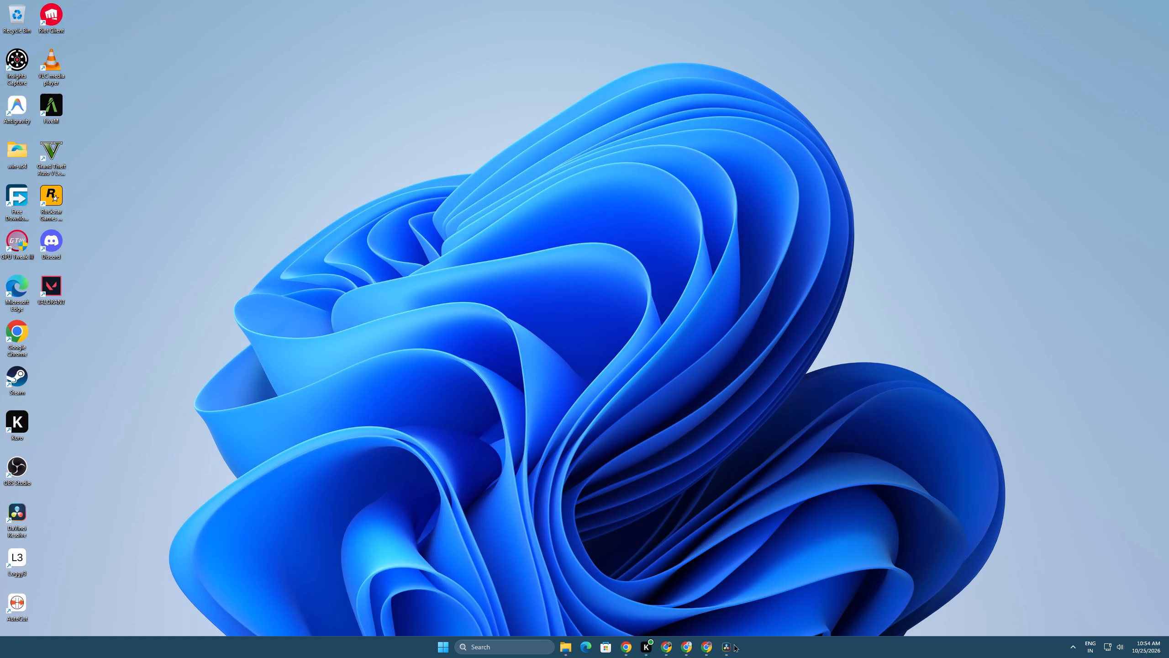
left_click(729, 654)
Place Gloom Of Hearts directly against the trimmed end of GTA Type Beat on Audio 3.
left_click_drag(927, 591, 891, 592)
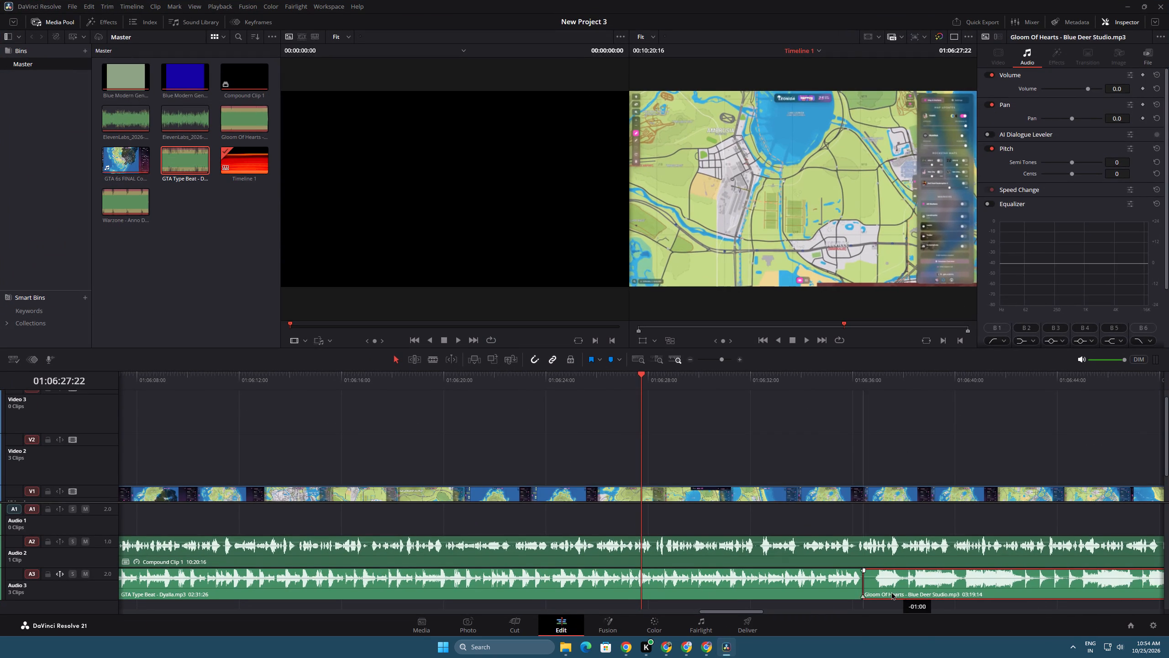
left_click_drag(891, 592, 898, 592)
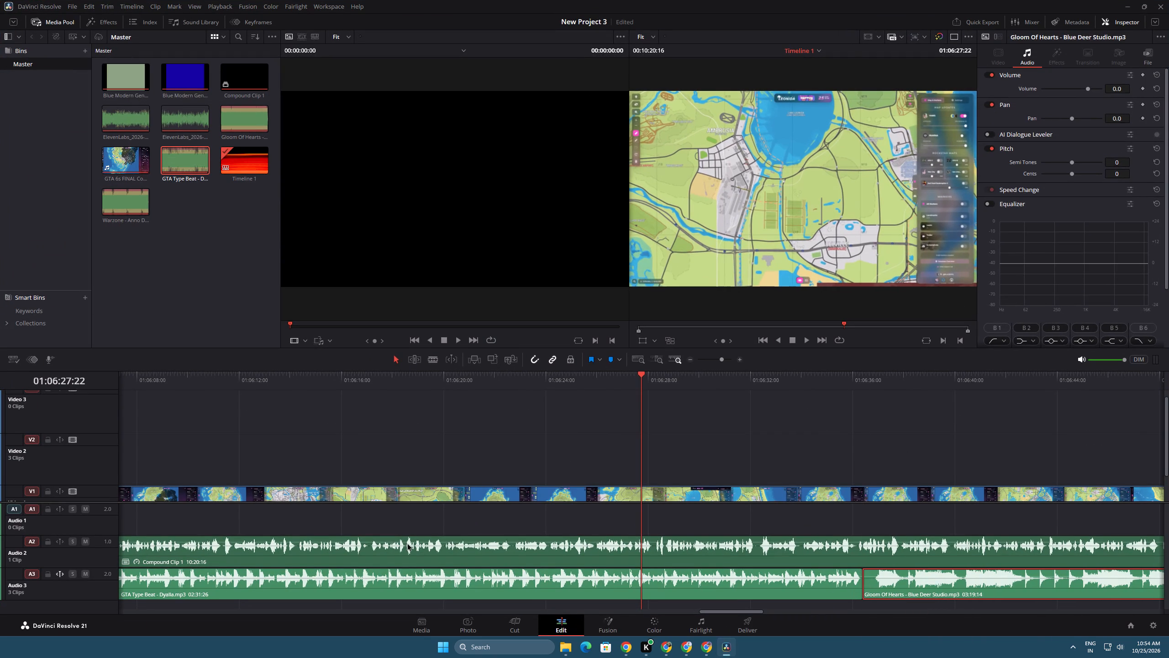
Combine the Warzone, GTA Type Beat and Gloom Of Hearts clips on Audio 3 into one new compound clip with the default name.
left_click_drag(721, 362, 713, 360)
left_click(414, 588)
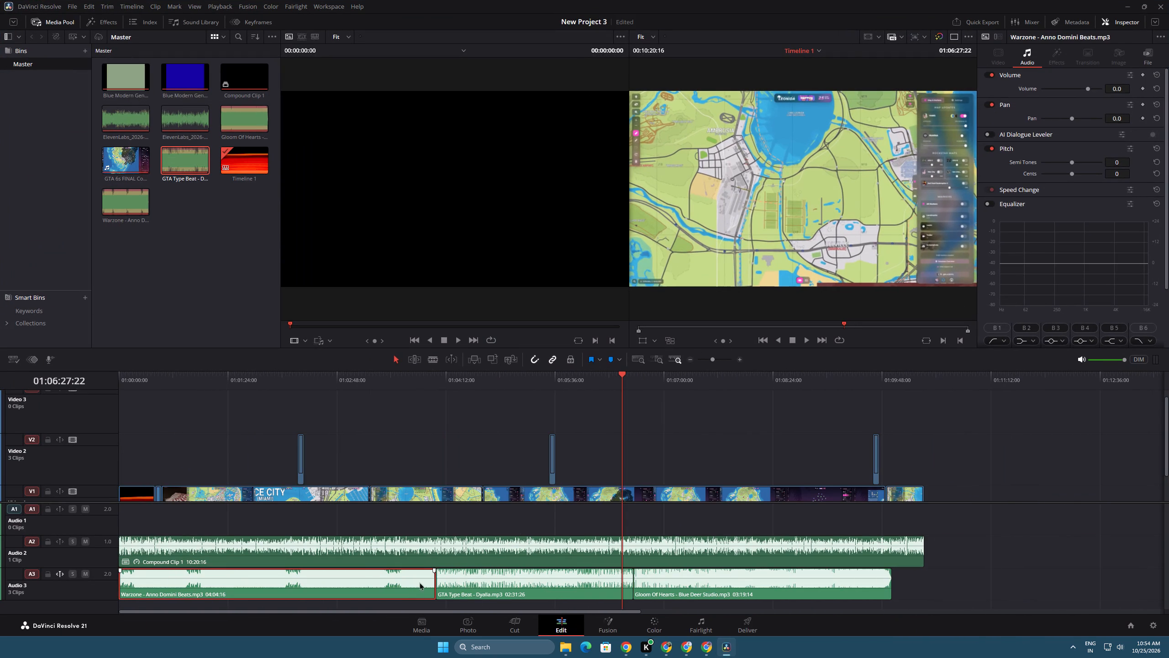
left_click_drag(961, 587, 419, 568)
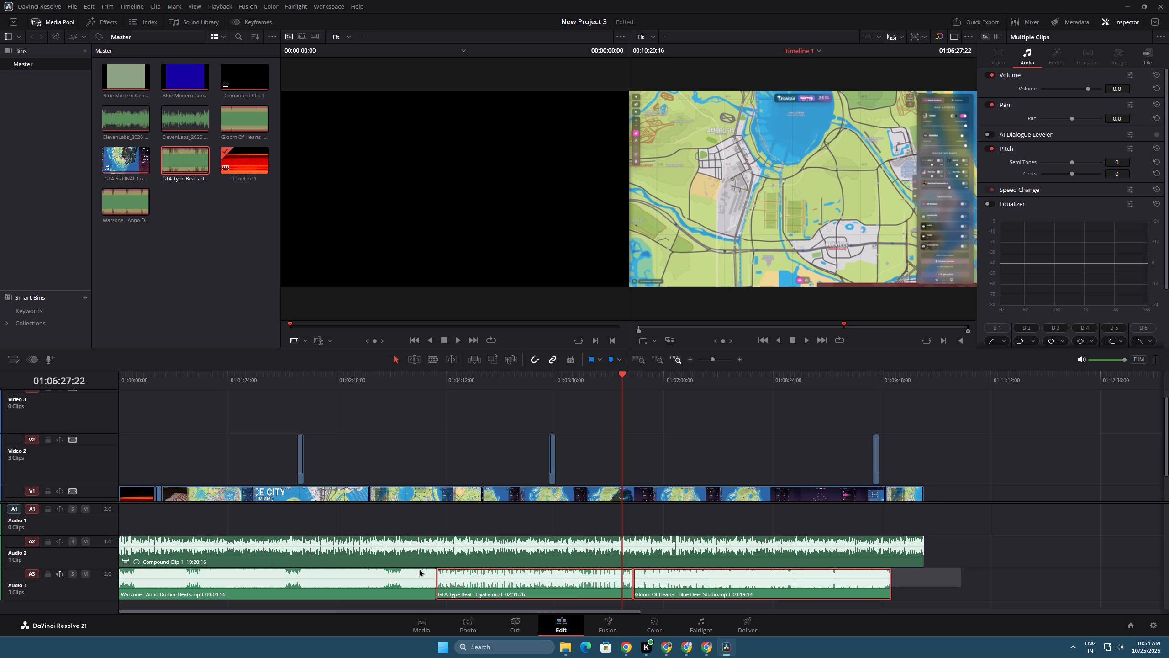
left_click_drag(419, 568, 417, 573)
right_click(417, 578)
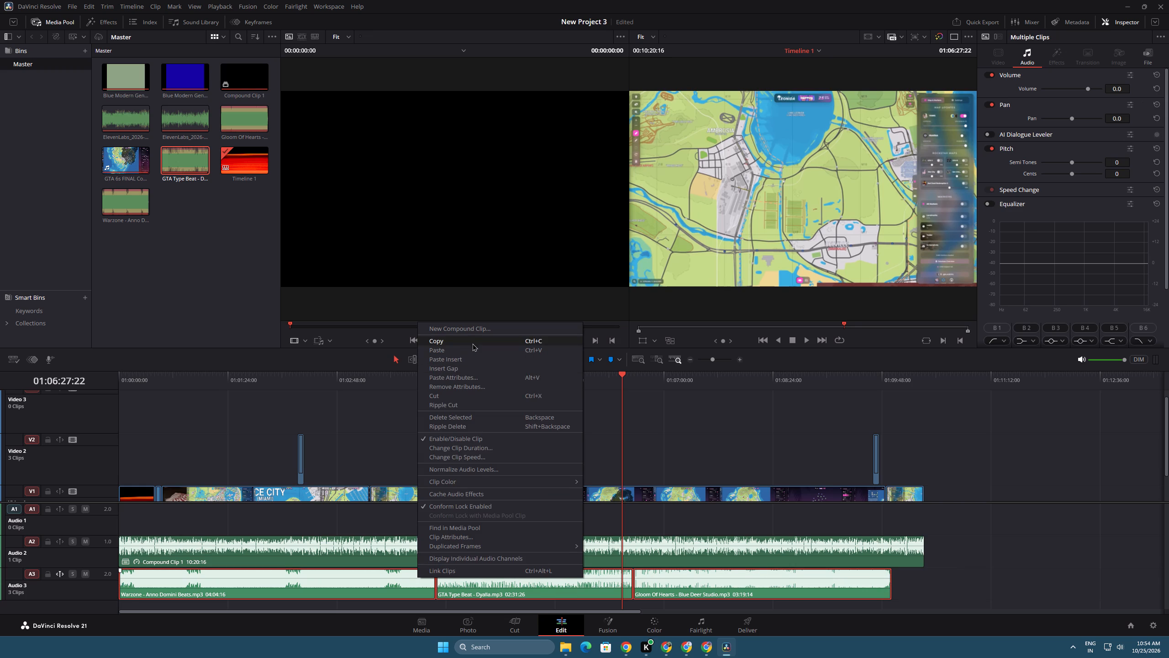
left_click(474, 326)
key("Return")
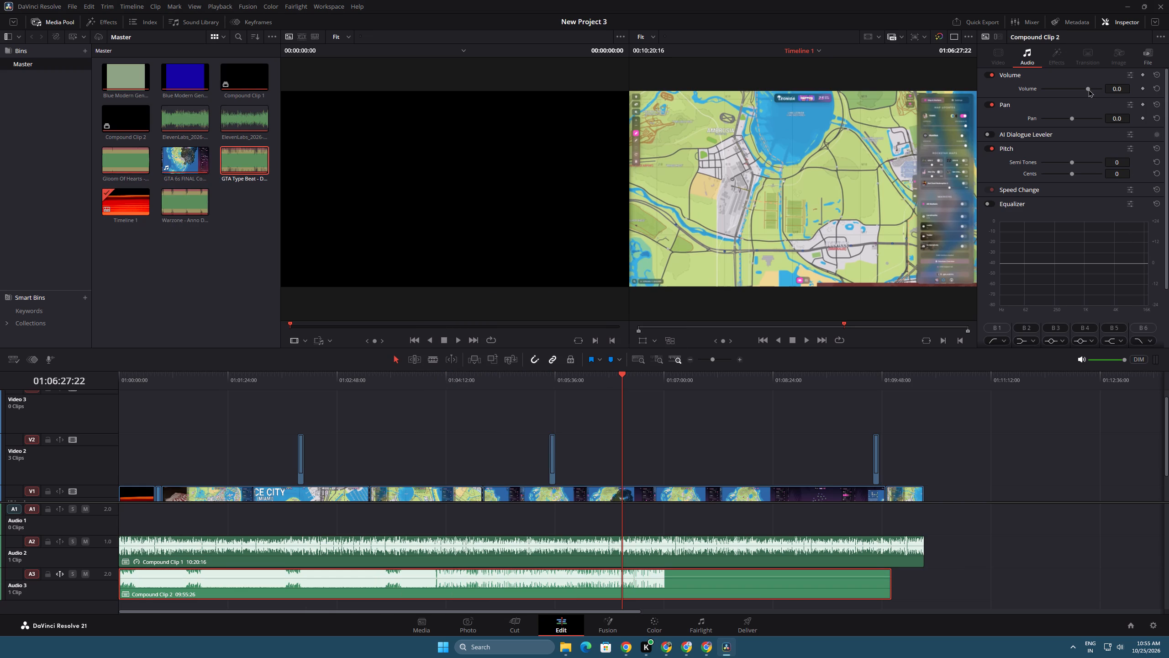
Lower the volume of the music compound clip on Audio 3 to -19.6.
left_click_drag(1087, 86, 1084, 86)
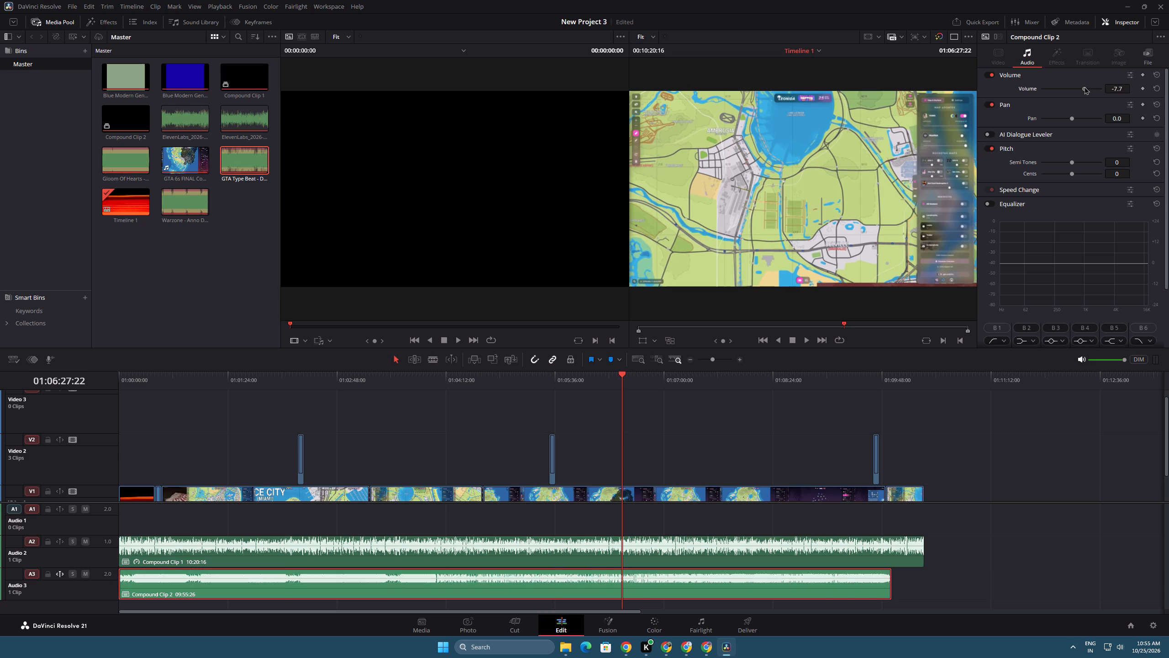
left_click_drag(1084, 86, 1079, 85)
right_click(1079, 85)
Play the timeline from the start to check the music's balance against the voice, inspecting both compound clips' audio settings.
left_click_drag(234, 374, 69, 386)
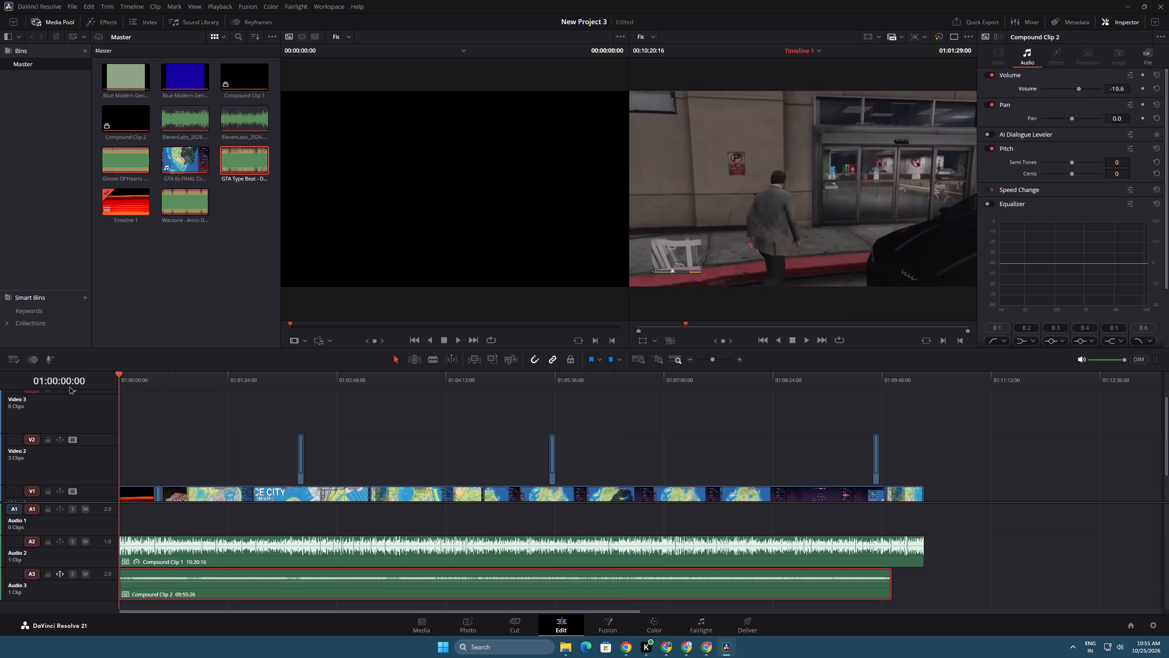
left_click_drag(69, 386, 63, 387)
key("space")
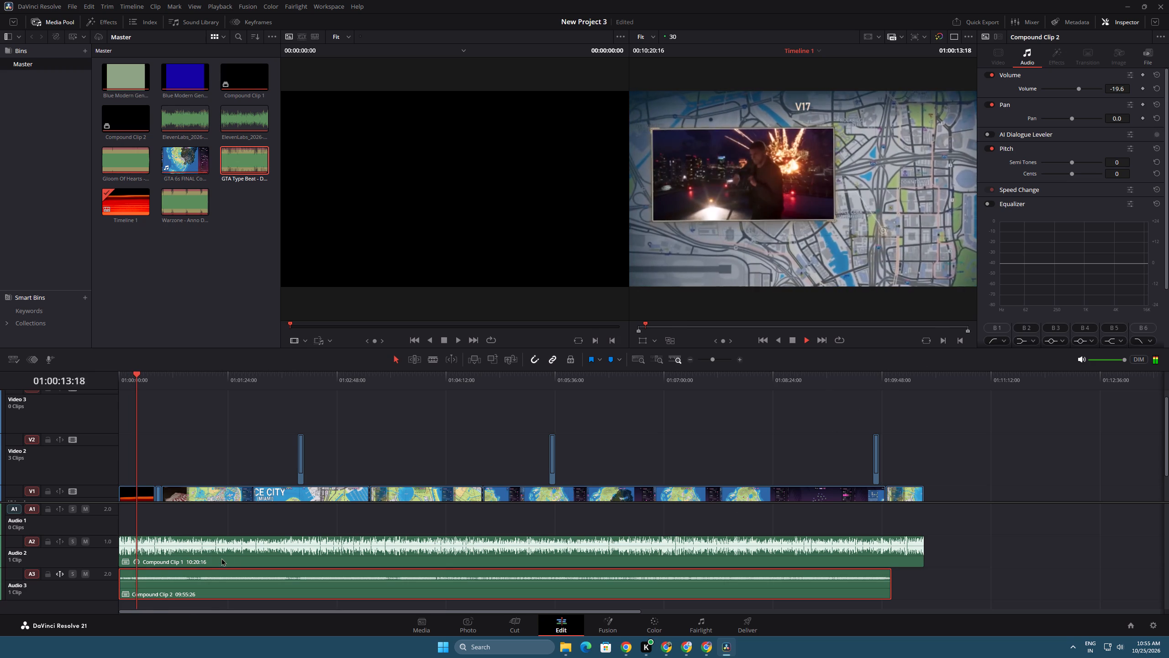
left_click(232, 553)
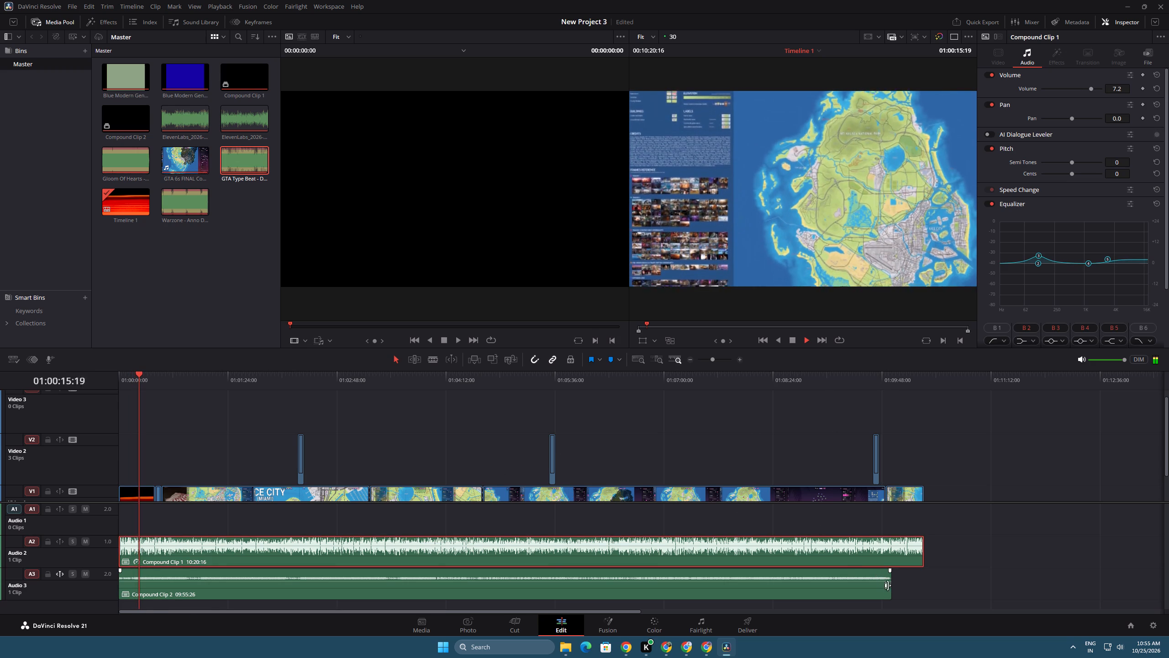
left_click(876, 597)
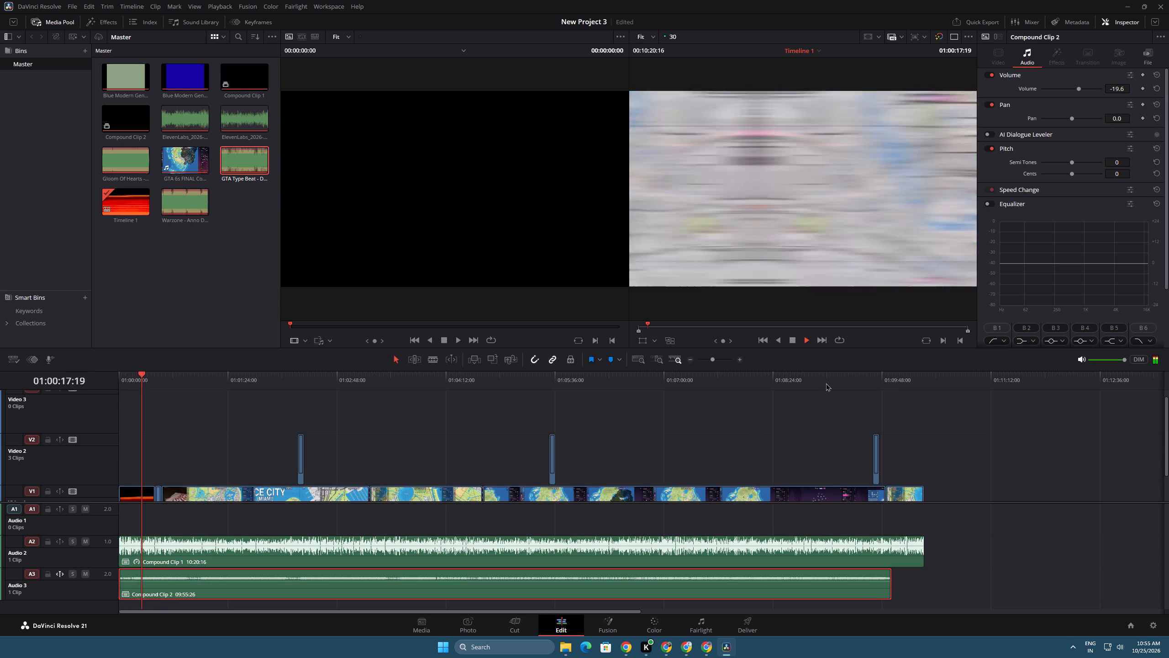
Change the speed of Compound Clip 1 on Audio 2 to 116%, keeping pitch correction on.
left_click(357, 555)
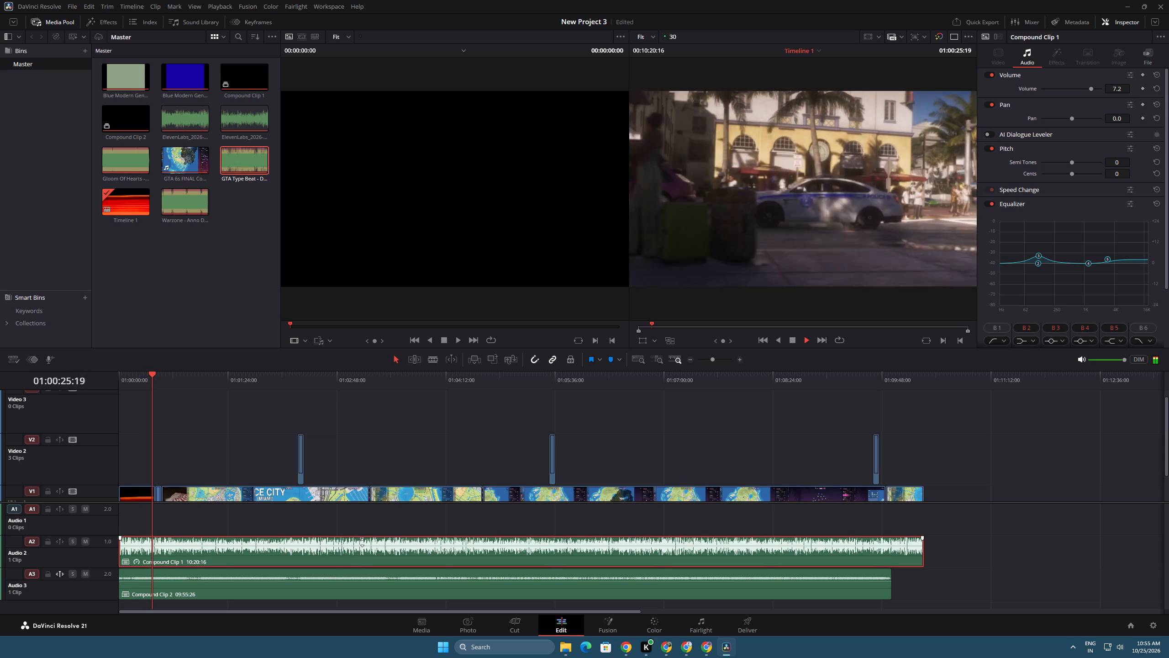
right_click(373, 557)
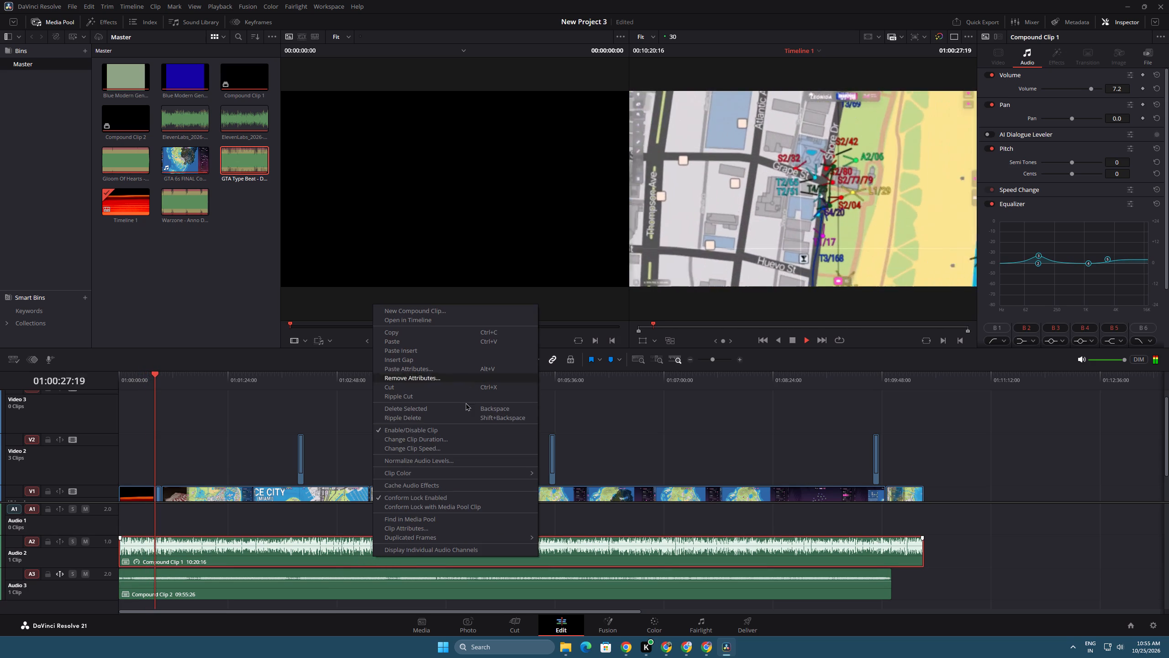
left_click(470, 445)
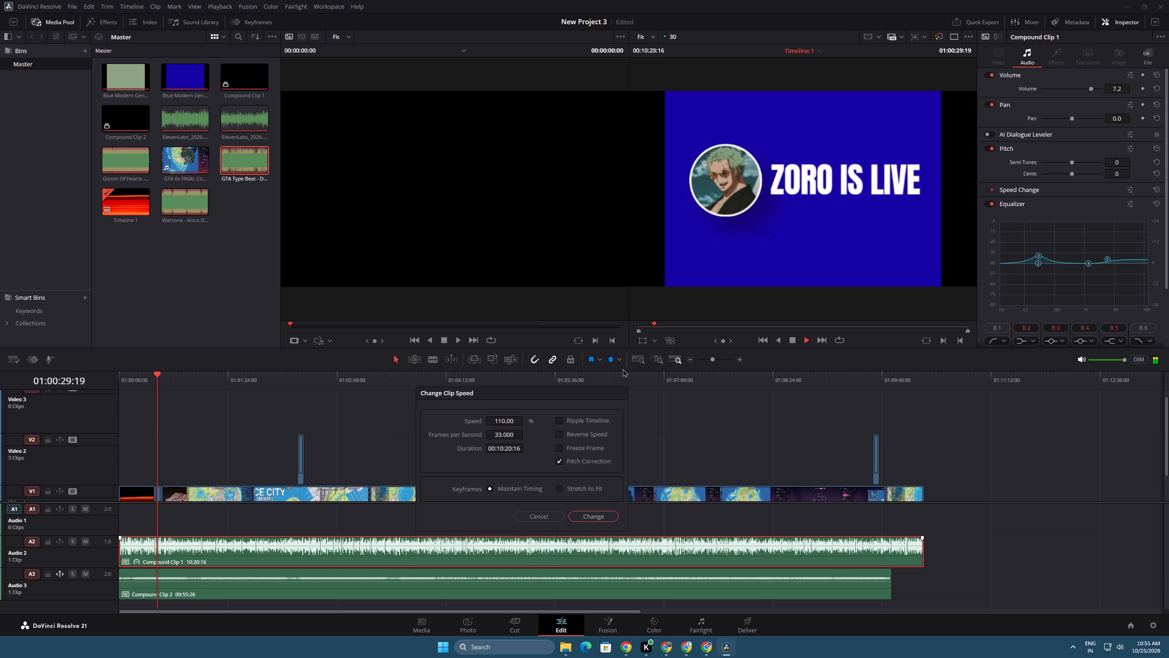
left_click(516, 420)
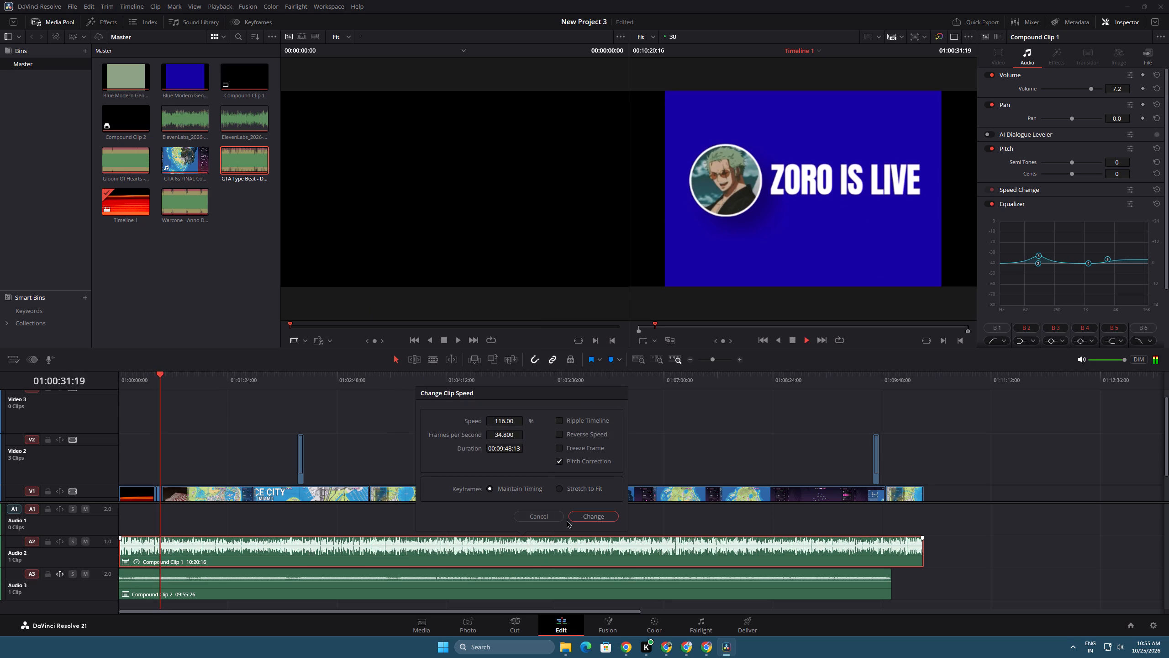
left_click(591, 516)
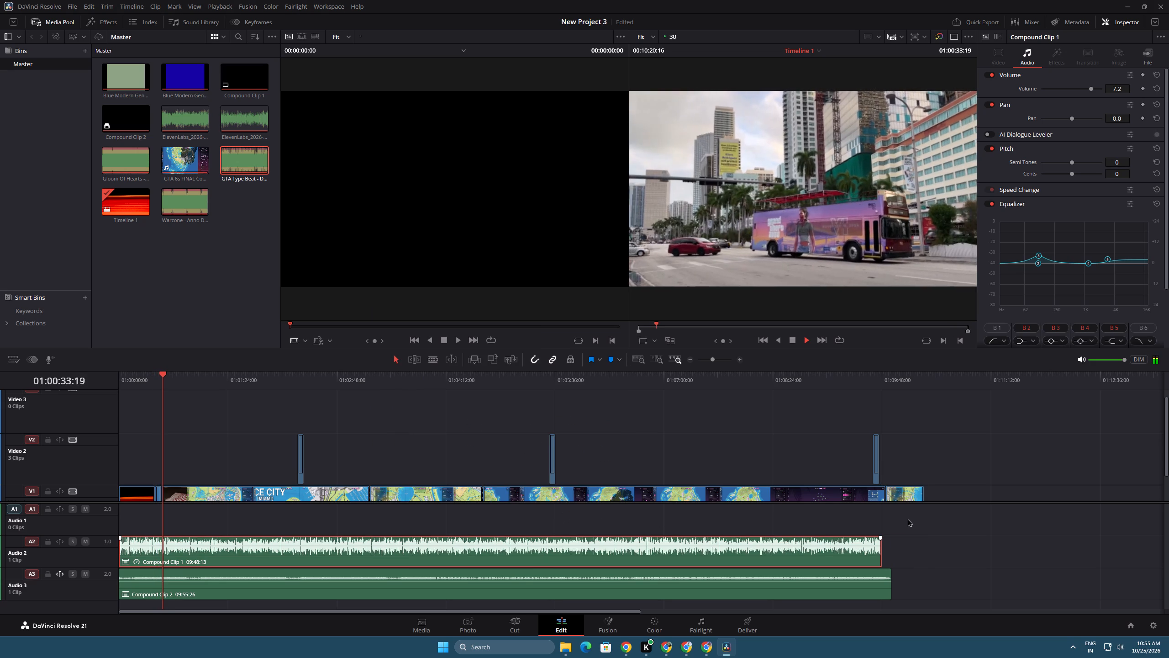
Change the speed of Compound Clip 1 on Audio 2 to 115%, keeping pitch correction on.
left_click(907, 519)
right_click(862, 555)
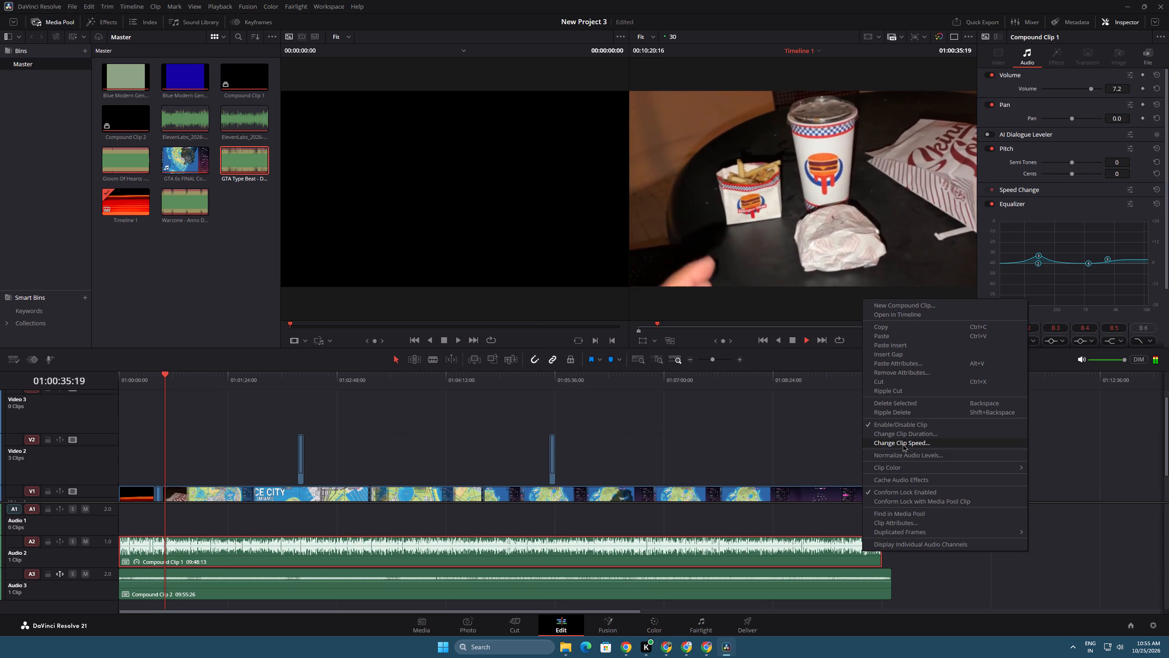
left_click(905, 442)
left_click(481, 425)
left_click(480, 425)
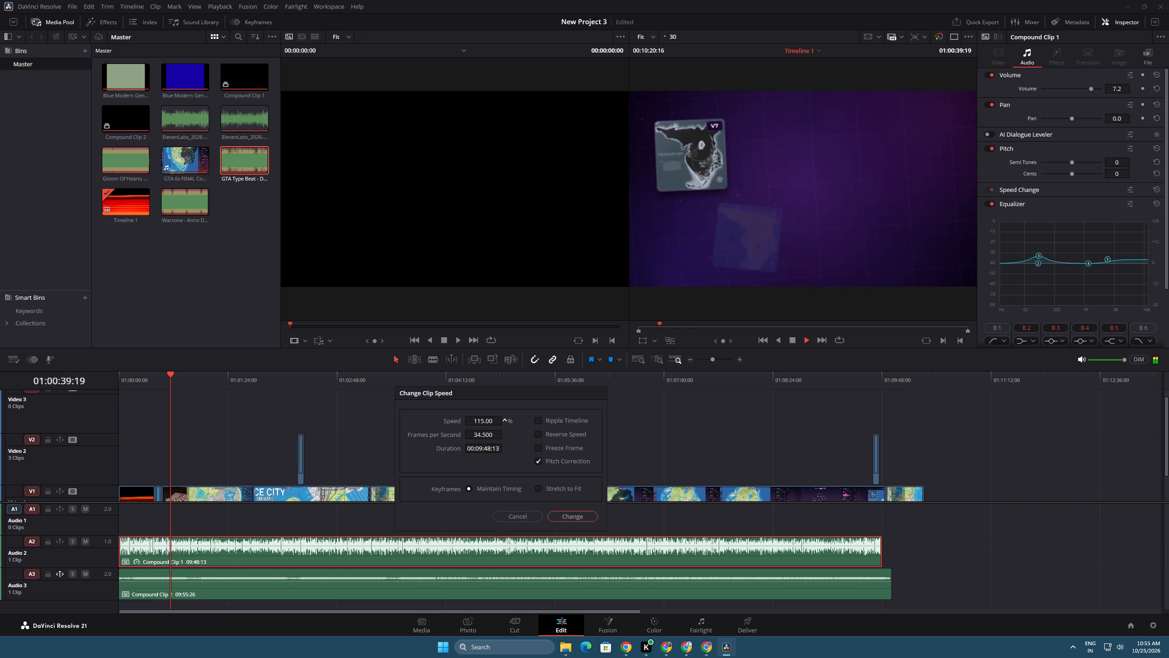
left_click(571, 513)
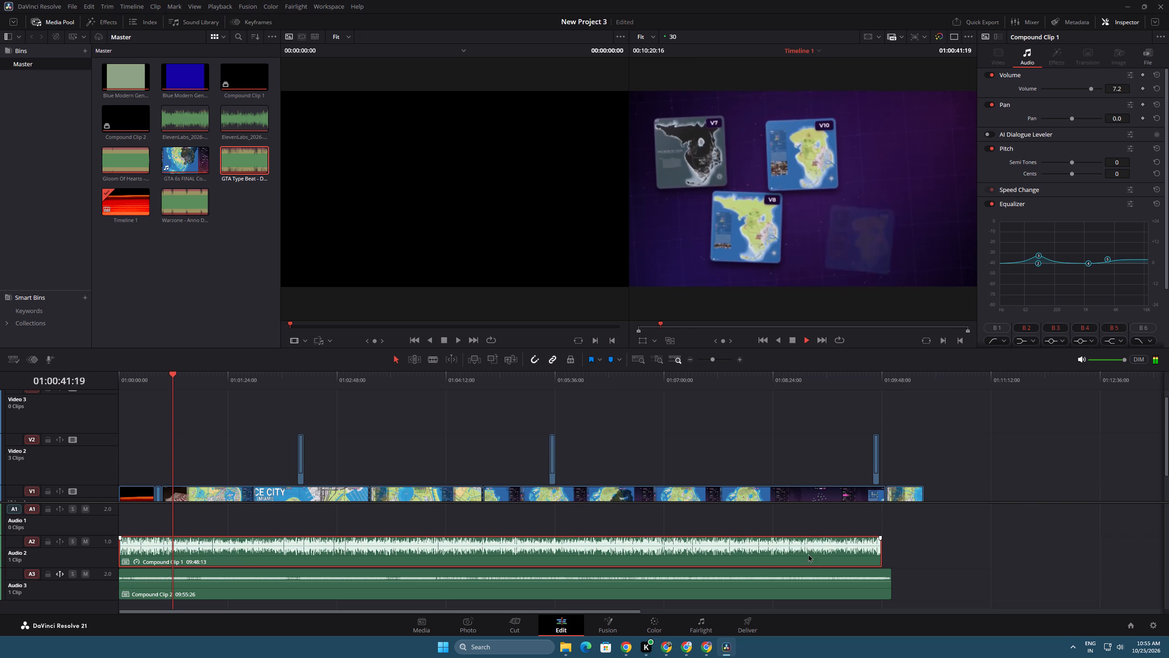
Extend the end of Compound Clip 1 to a 09:58:23 duration and trim the last Video 1 clip to end with it.
left_click_drag(880, 554, 913, 555)
left_click(913, 555)
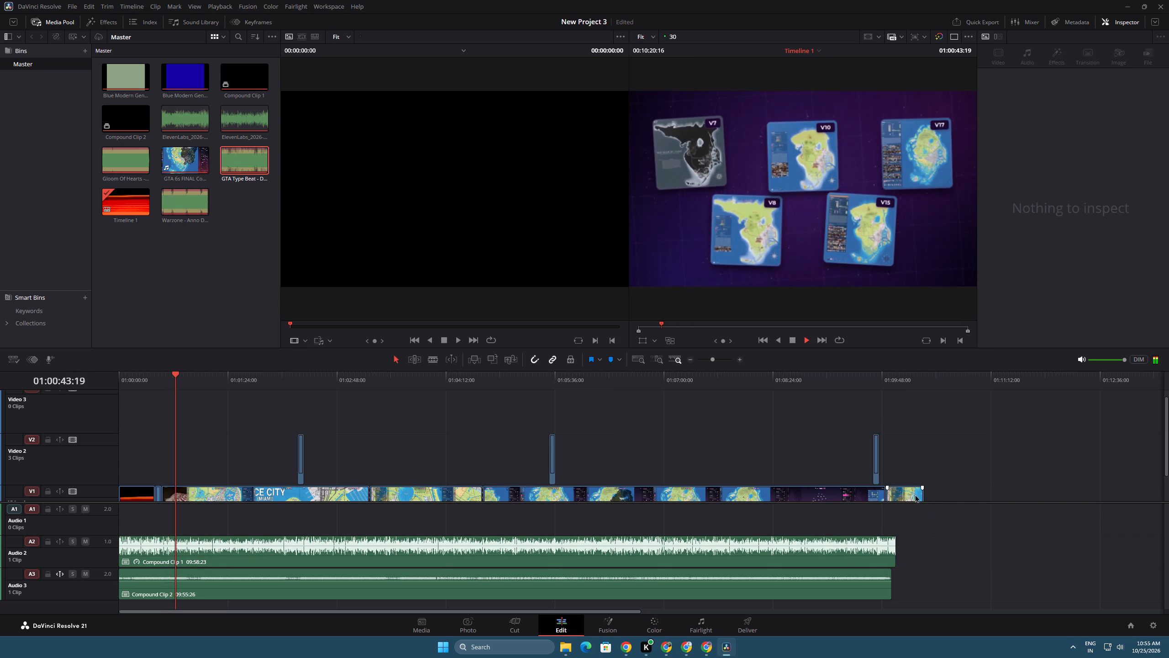
left_click_drag(924, 498, 900, 497)
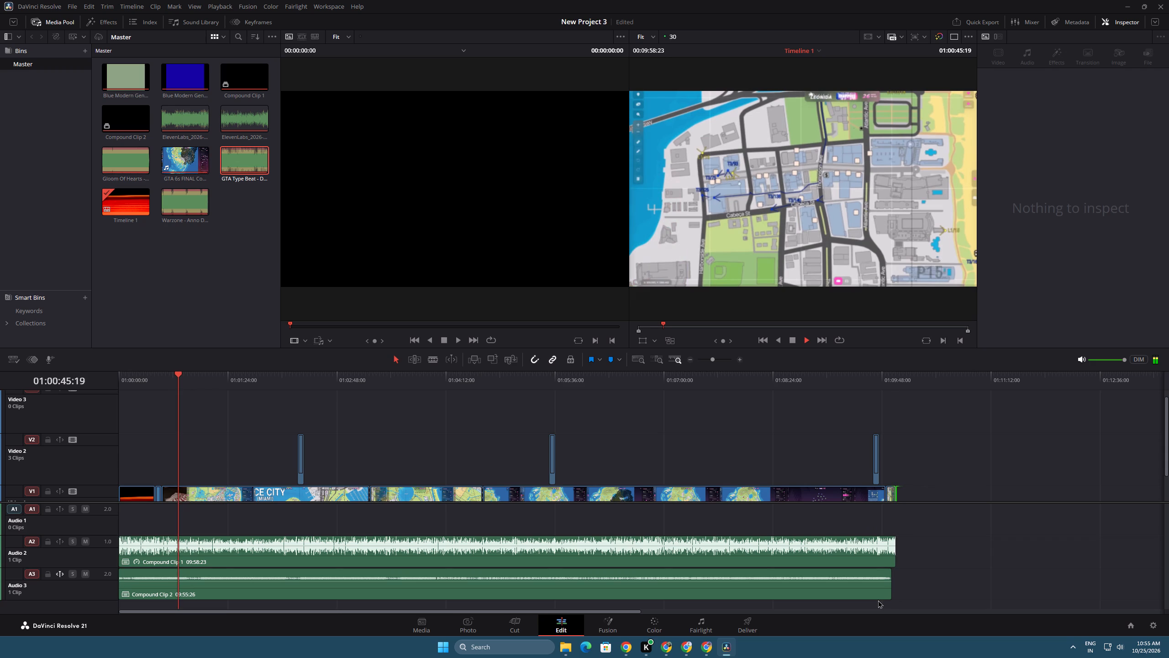
left_click(878, 600)
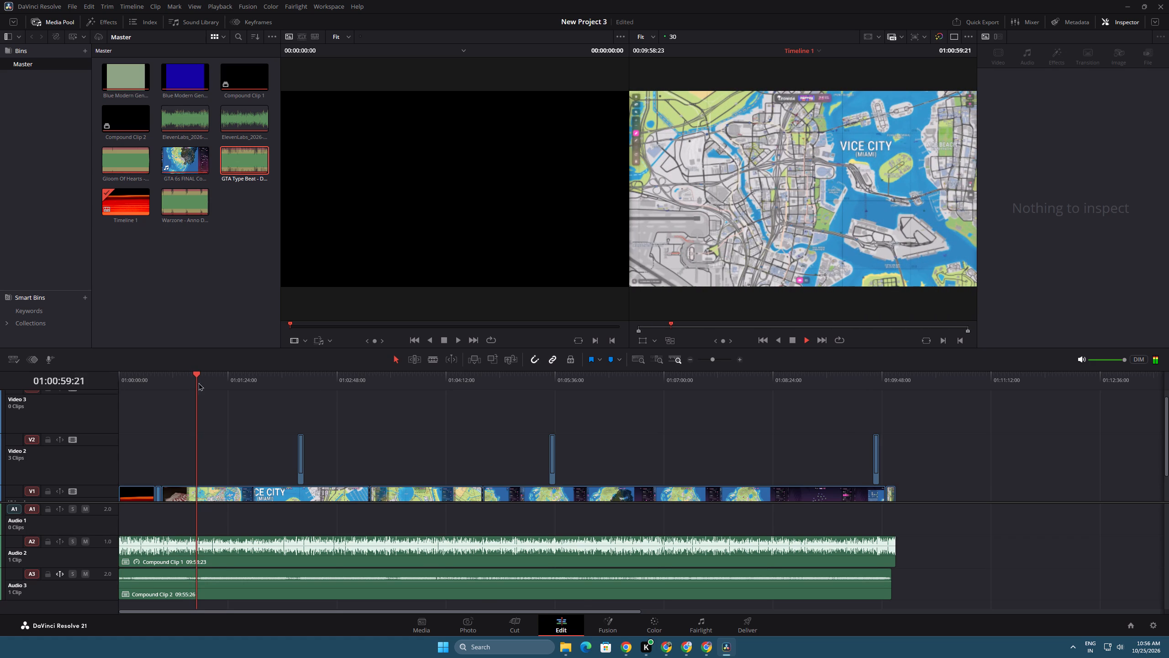
Configure the export on the Deliver page: H.265 Master render preset, data burn-in None, and encoding preset Quality.
left_click_drag(200, 372, 225, 377)
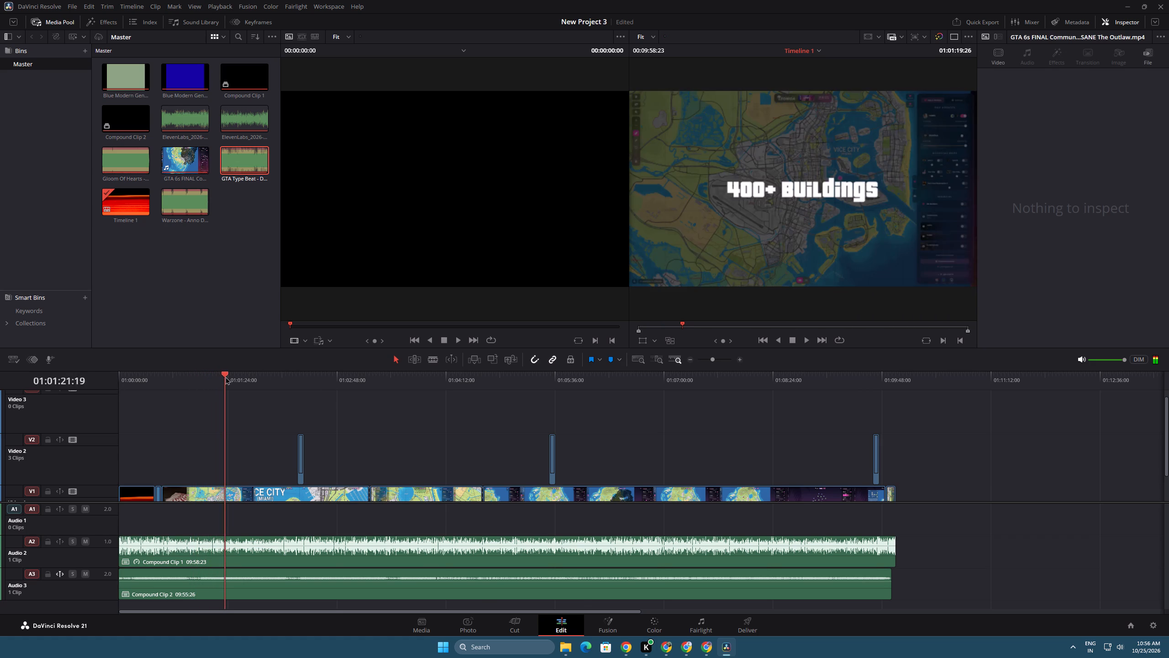
left_click_drag(225, 377, 285, 406)
left_click(748, 626)
key("space")
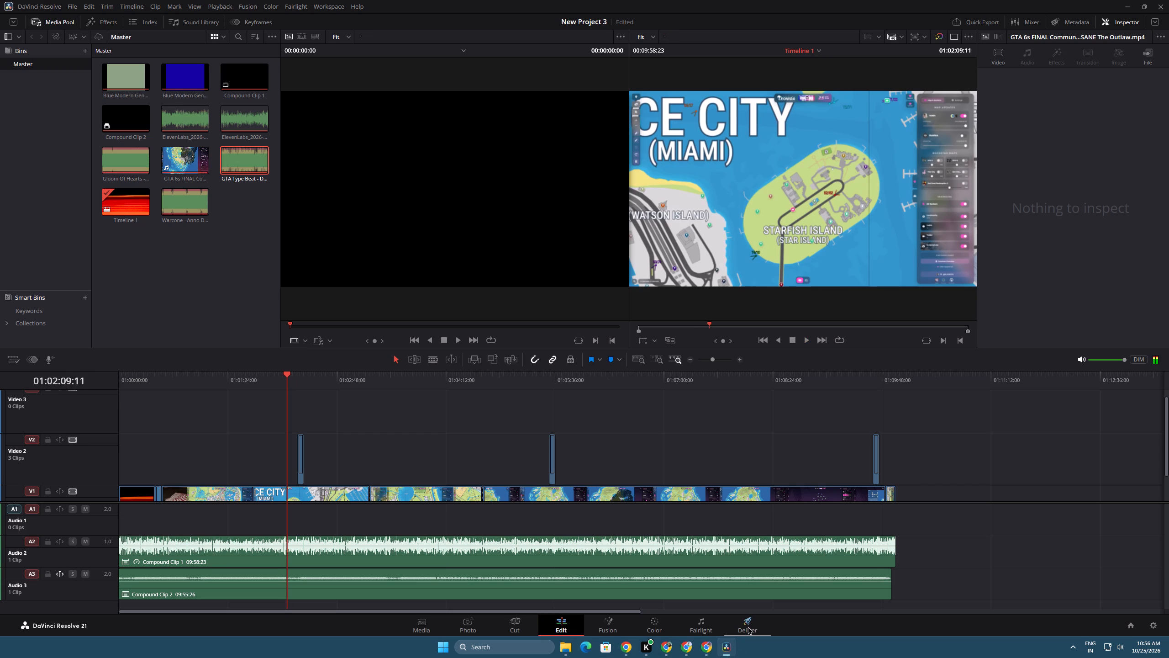
left_click(748, 626)
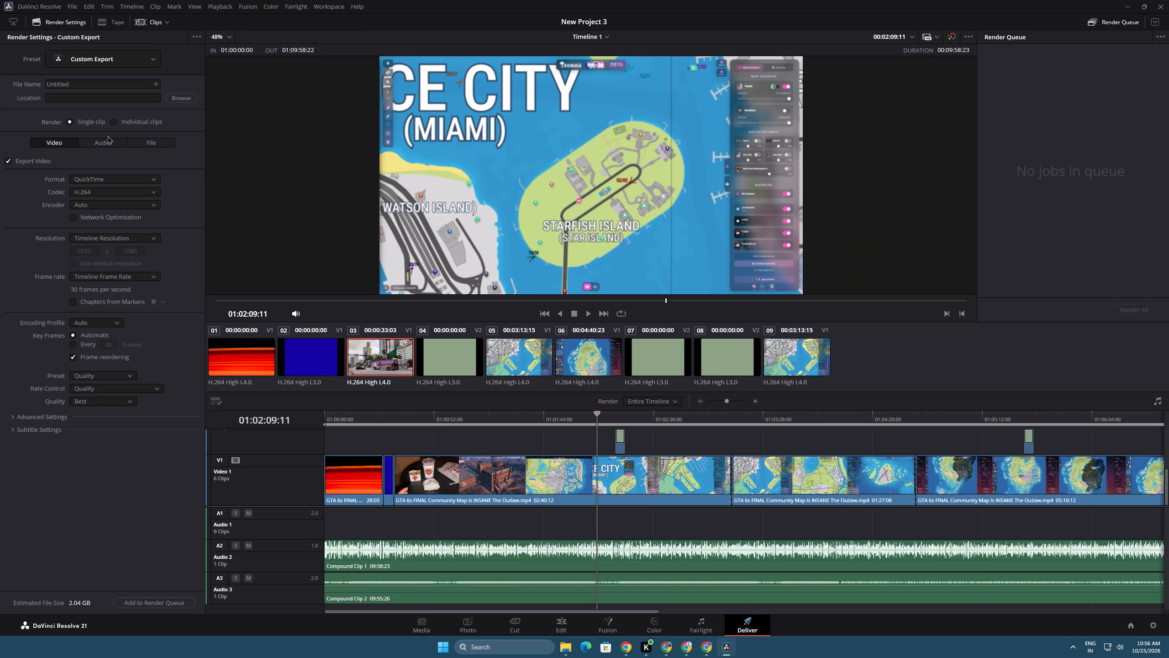
left_click(118, 56)
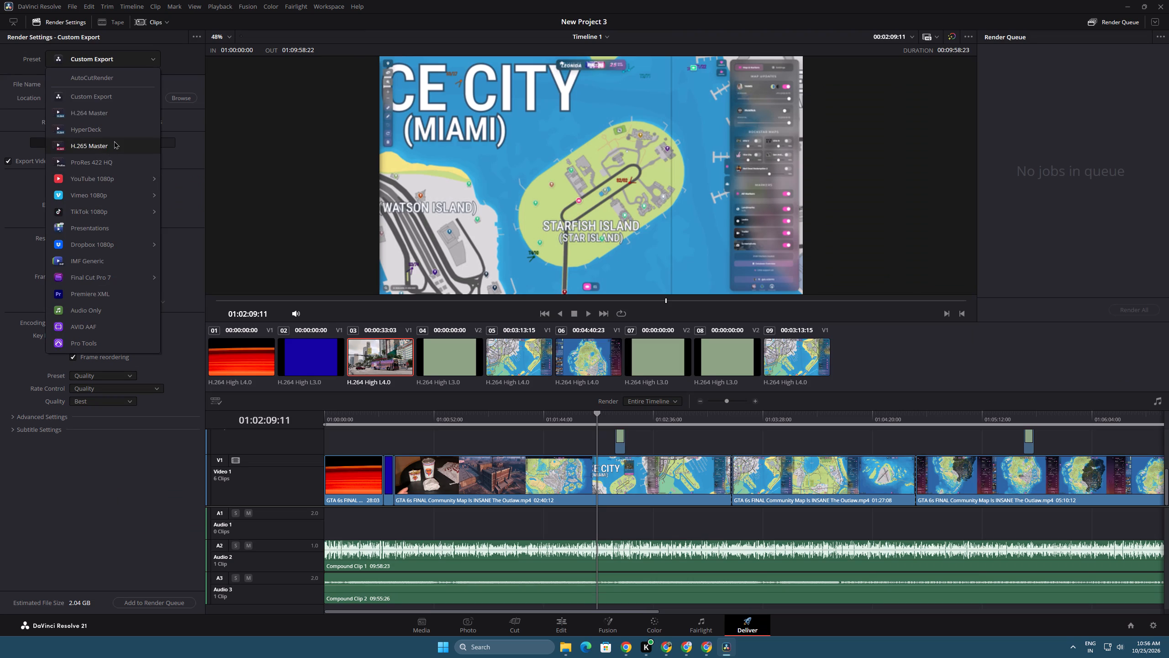
left_click(117, 144)
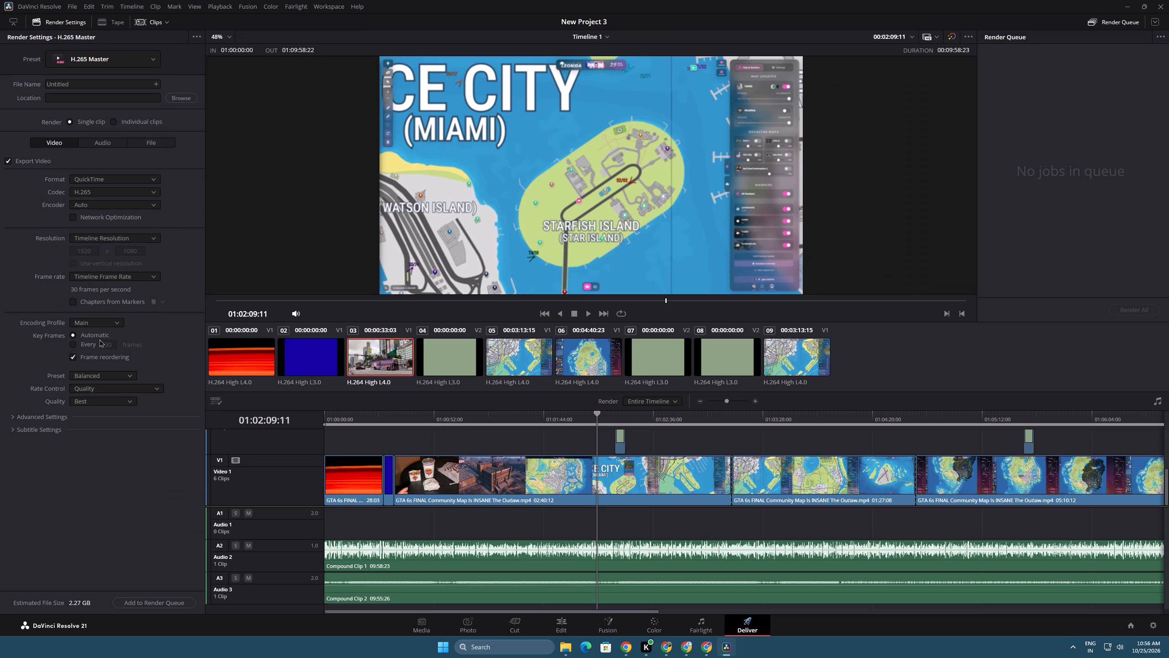
left_click(50, 429)
left_click(46, 416)
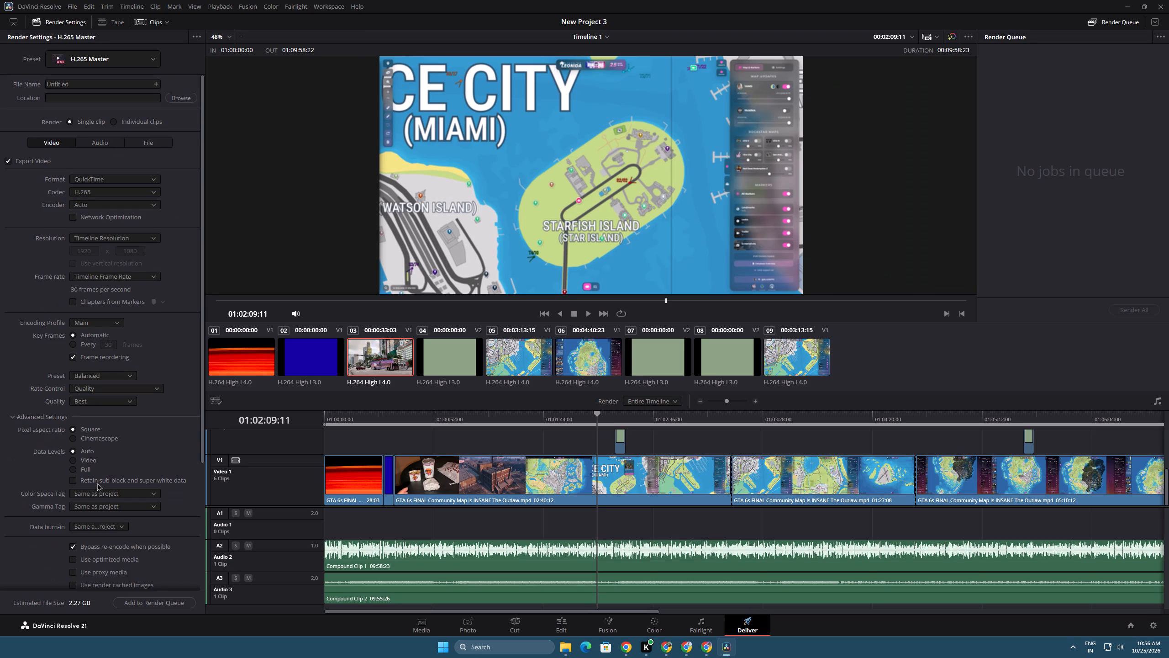
left_click(101, 526)
left_click(98, 549)
left_click(120, 374)
left_click(115, 405)
Set the render output to the Downloads folder with the file name maps gta6.
left_click(163, 604)
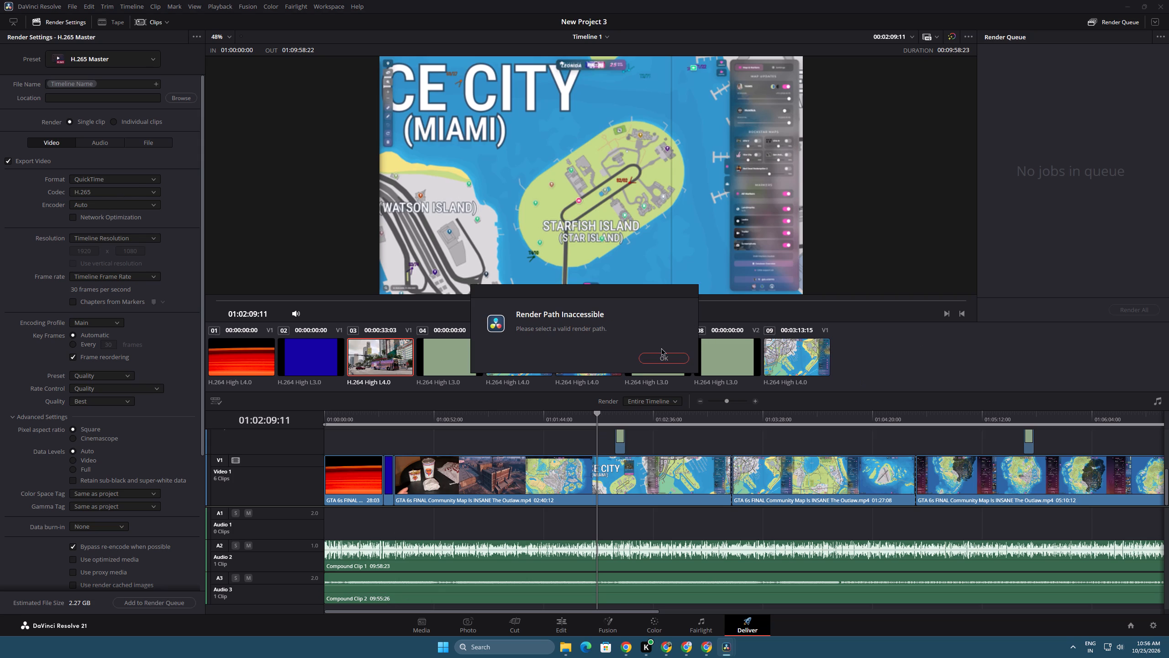
left_click_drag(677, 360, 673, 360)
left_click(176, 100)
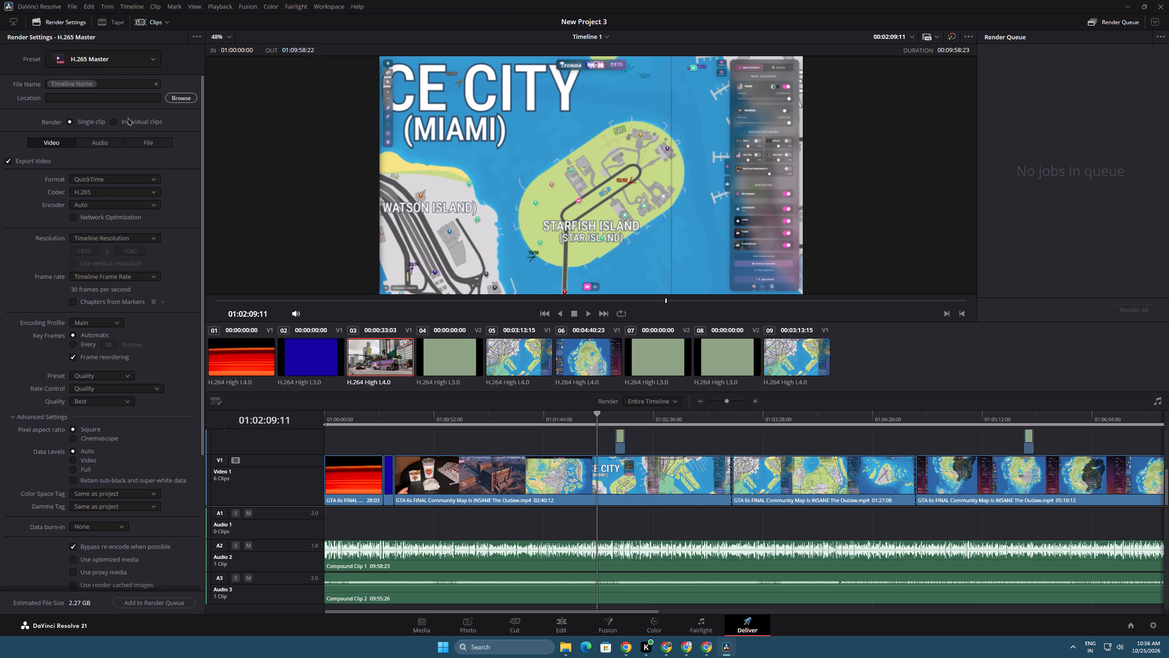
left_click(37, 60)
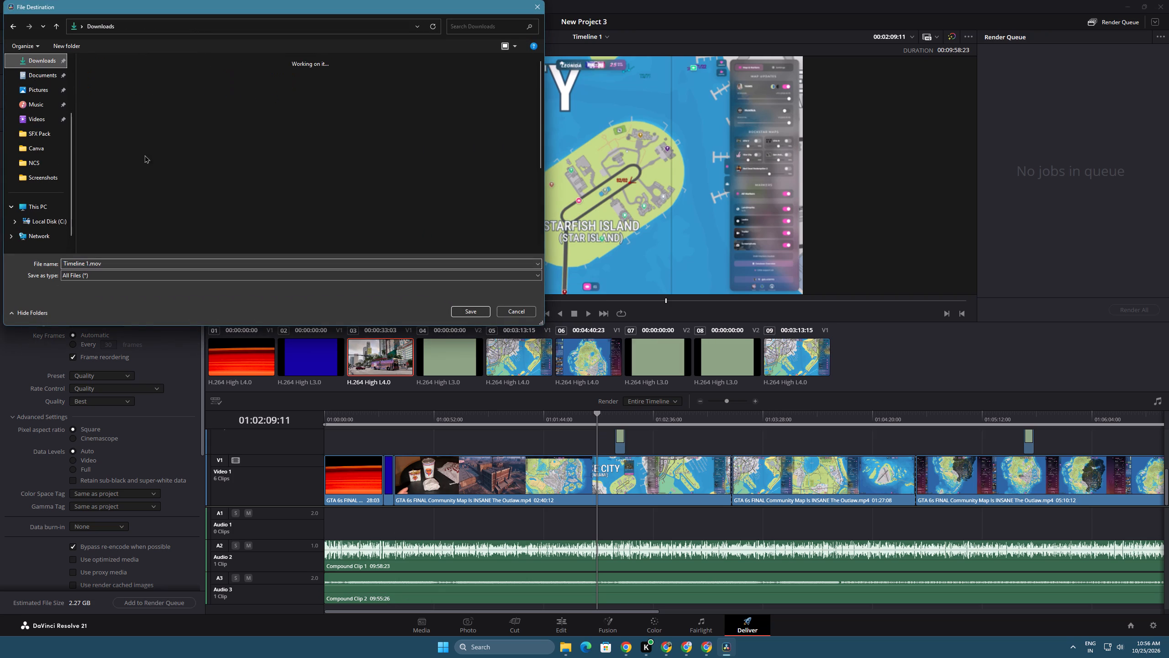
left_click_drag(87, 263, 57, 264)
left_click(68, 259)
left_click(70, 262)
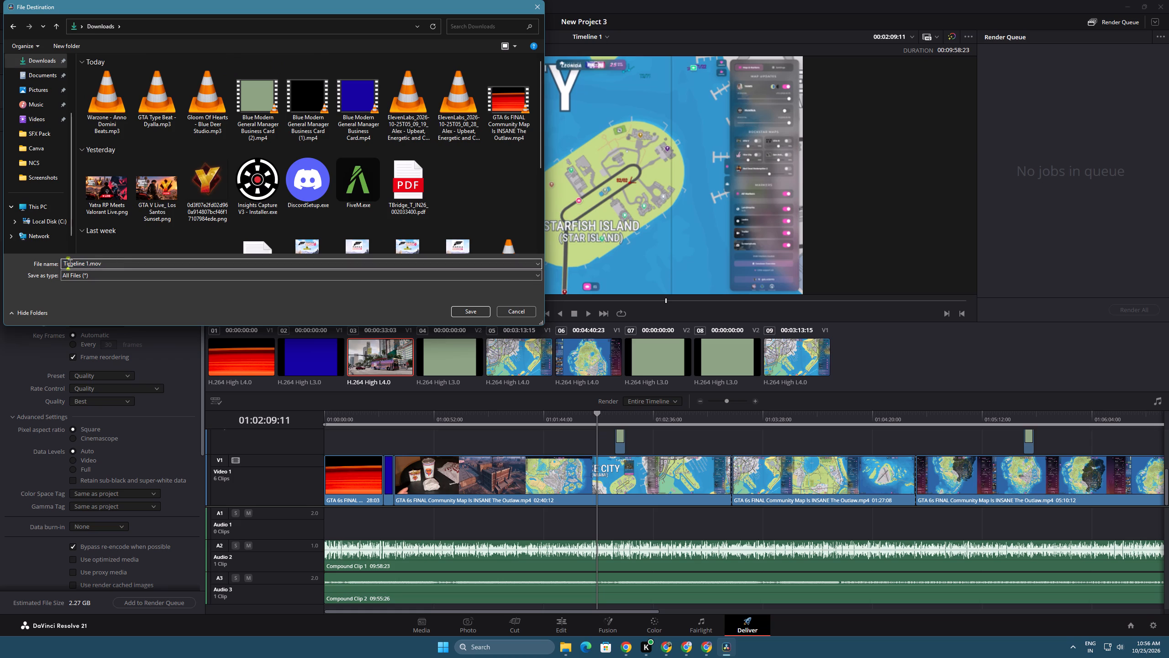
key("Delete")
key("Delete")
key("Delete")
key("Delete")
key("Delete")
key("Delete")
key("Delete")
key("Delete")
key("BackSpace")
key("BackSpace")
key("BackSpace")
key("BackSpace")
key("BackSpace")
key("BackSpace")
key("BackSpace")
type("maps")
key("space")
type("gta6")
key("Return")
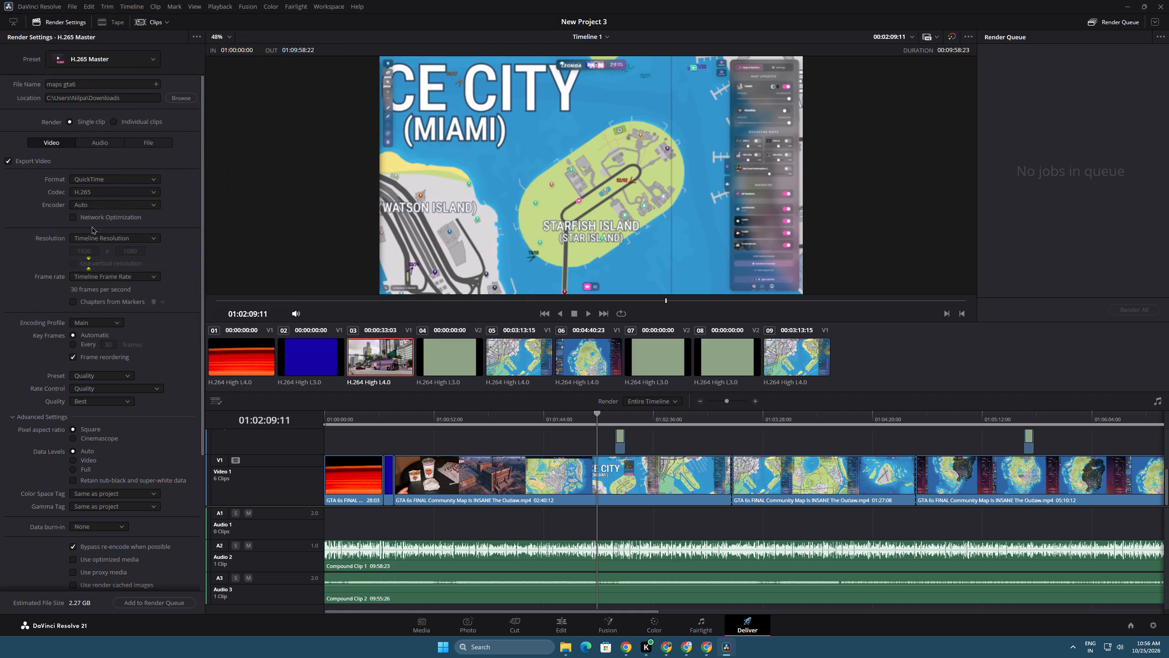
Add the timeline export to the render queue and start rendering it.
left_click(143, 603)
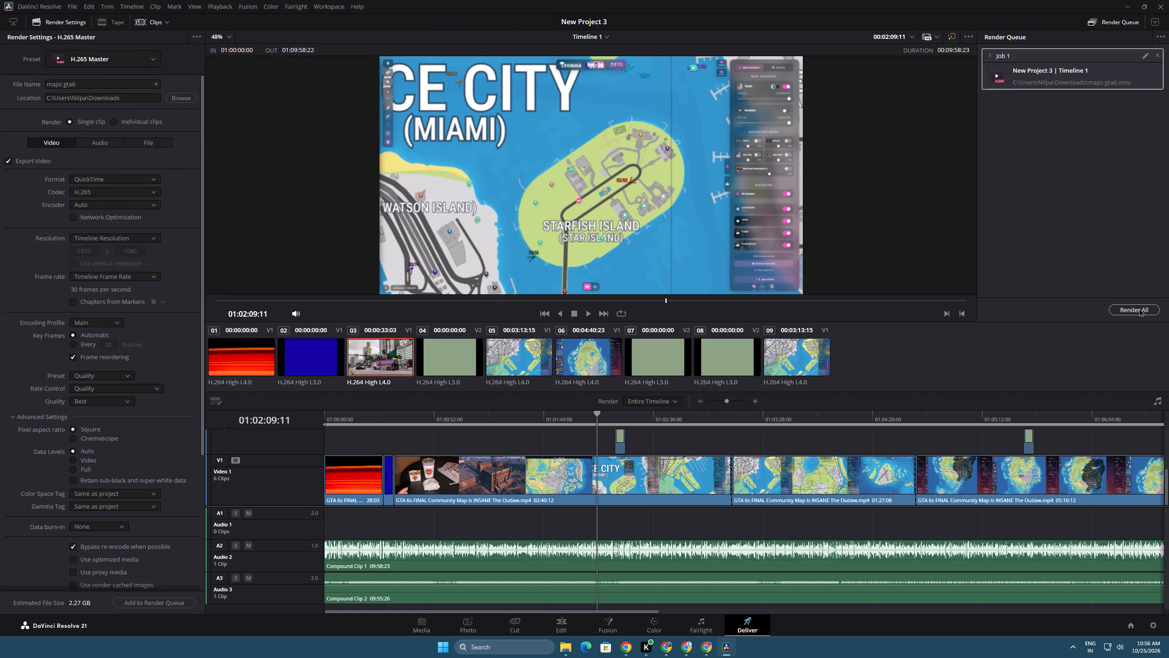
left_click(1139, 308)
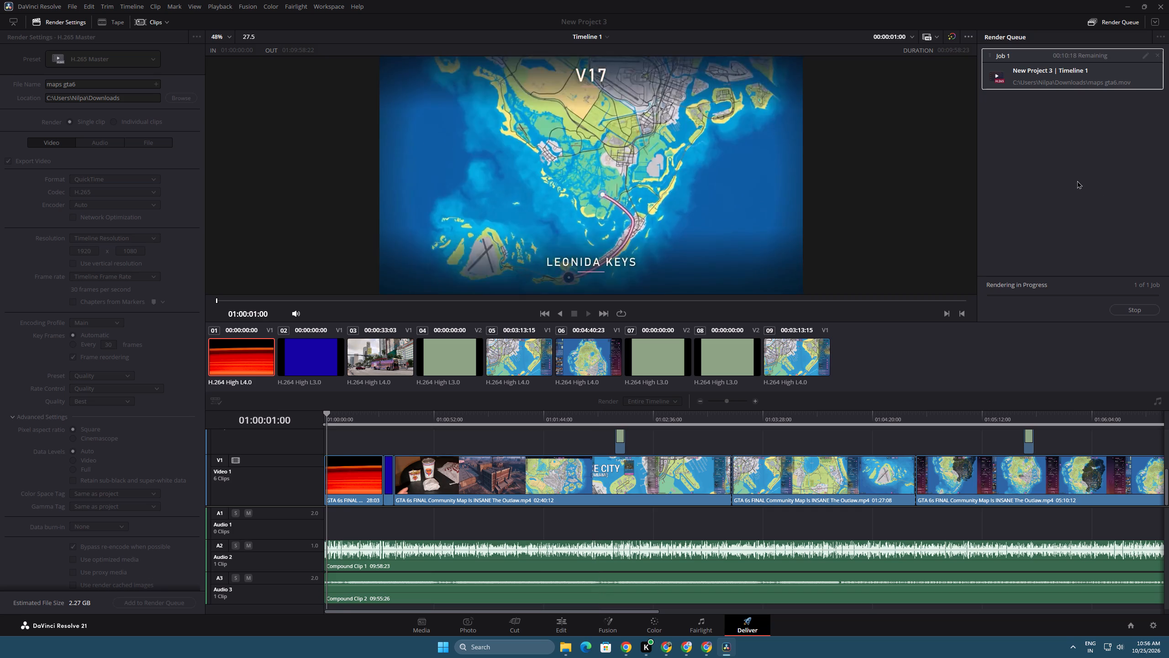
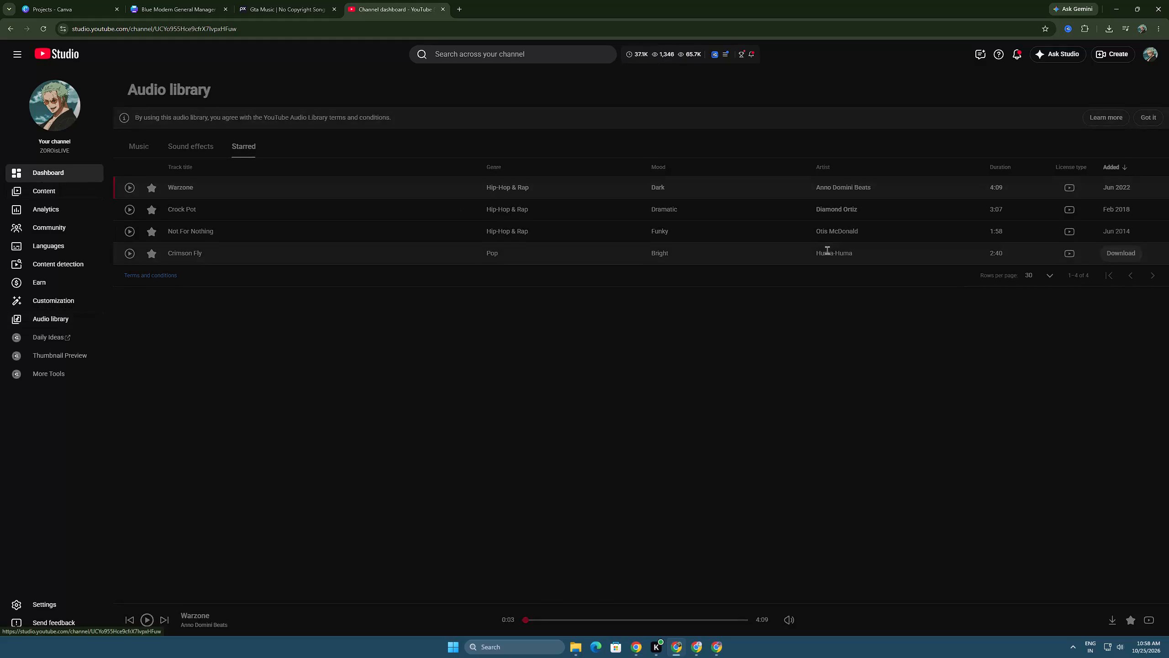
Start a new video upload in YouTube Studio with the file maps gta6.mov.
left_click(1123, 56)
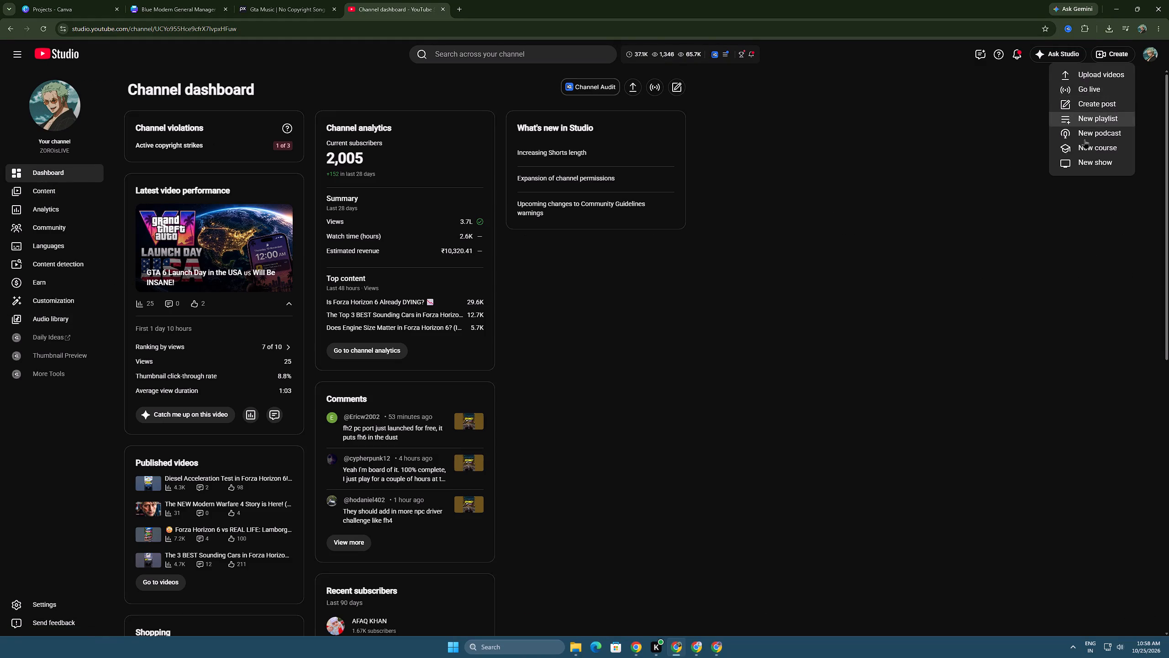
left_click(1079, 69)
left_click(590, 382)
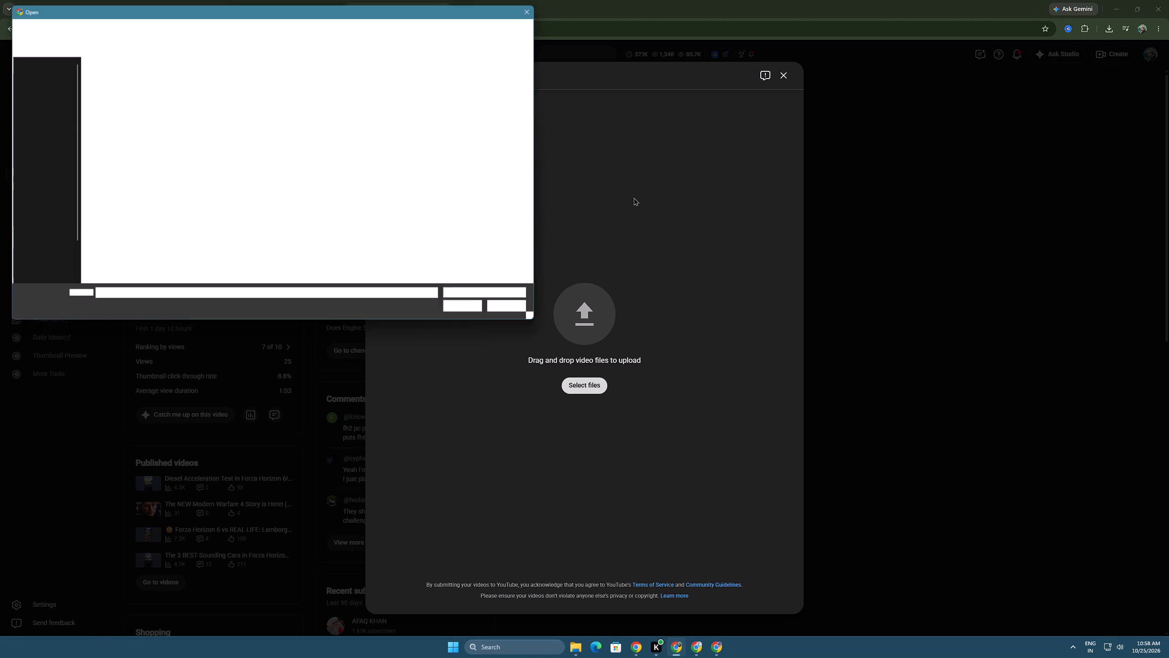
left_click(115, 92)
left_click(470, 311)
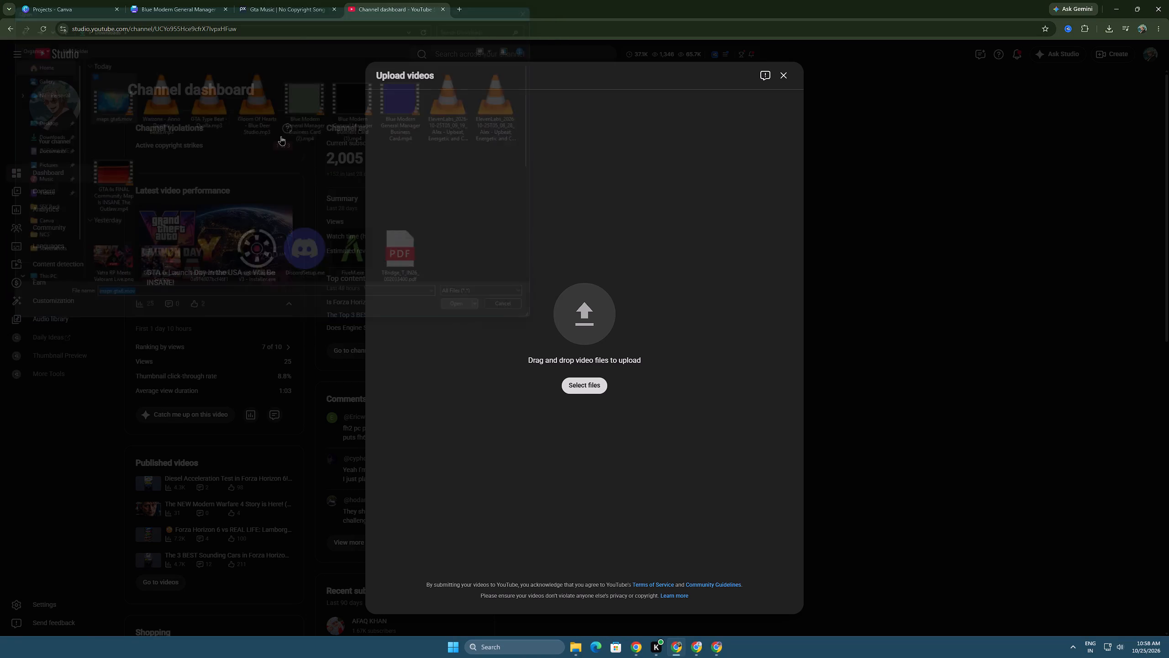
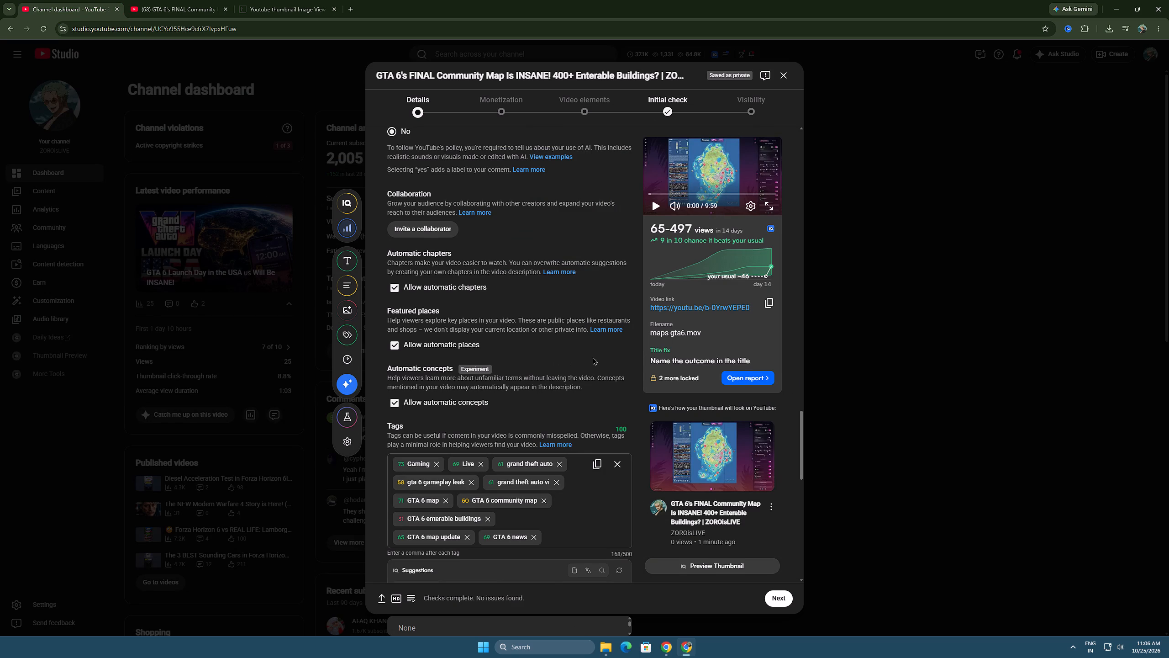
left_click(595, 358)
scroll(595, 358, "up", 14)
scroll(505, 341, "up", 6)
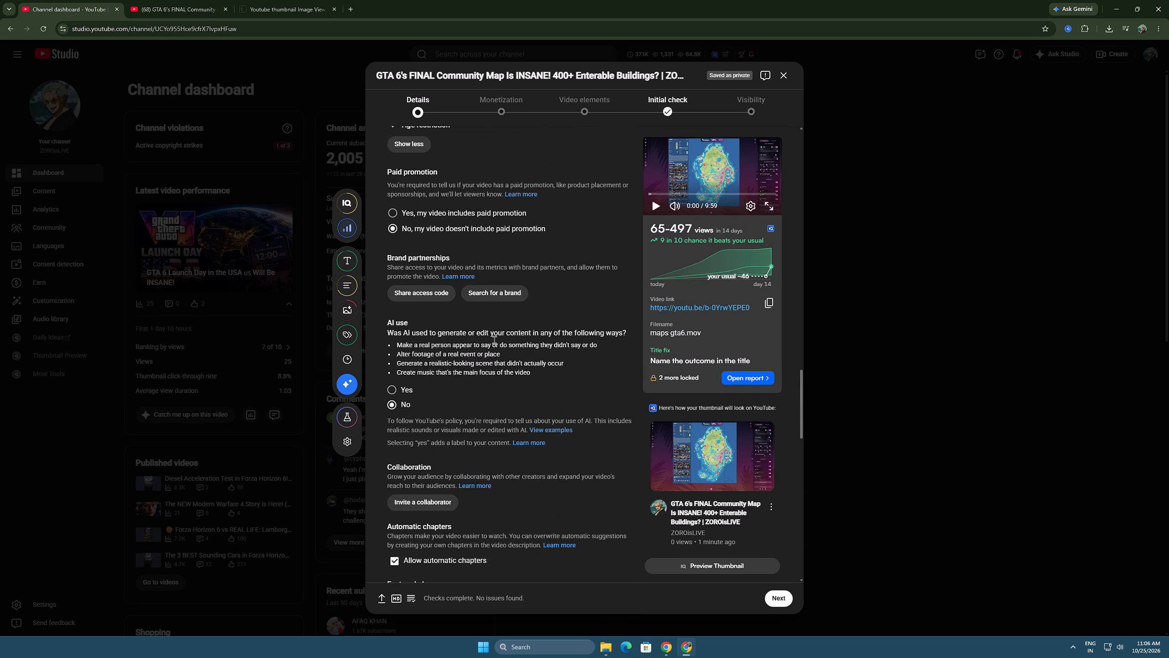
scroll(494, 340, "up", 7)
scroll(449, 315, "up", 5)
scroll(453, 317, "down", 1)
left_click(426, 325)
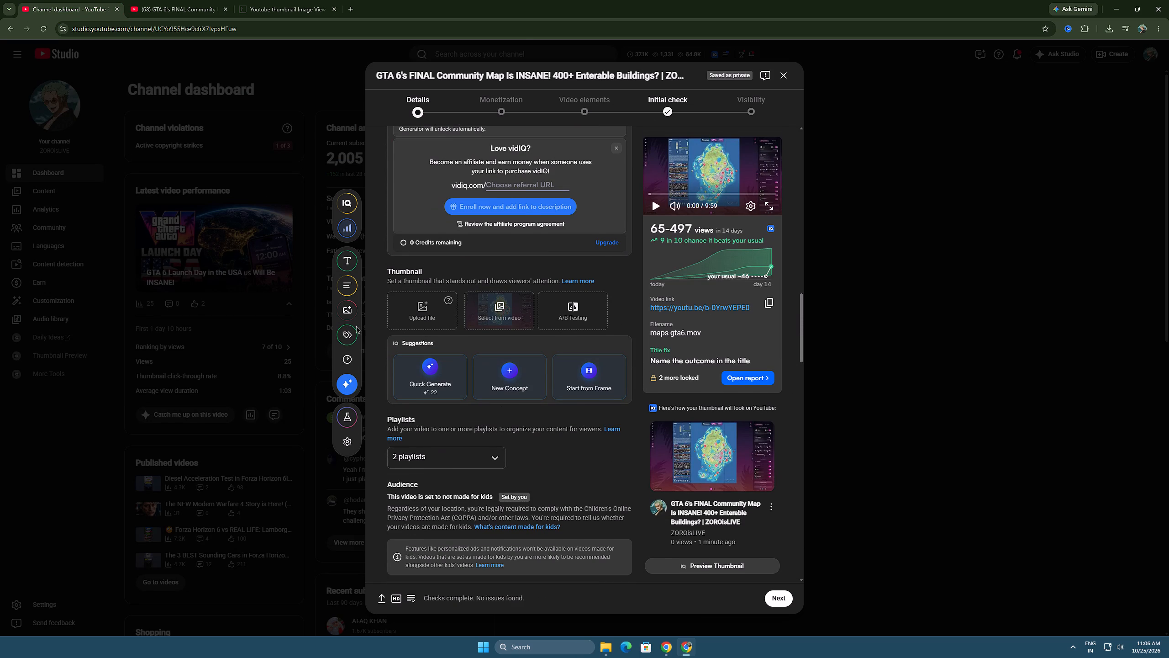
left_click(110, 88)
left_click(468, 313)
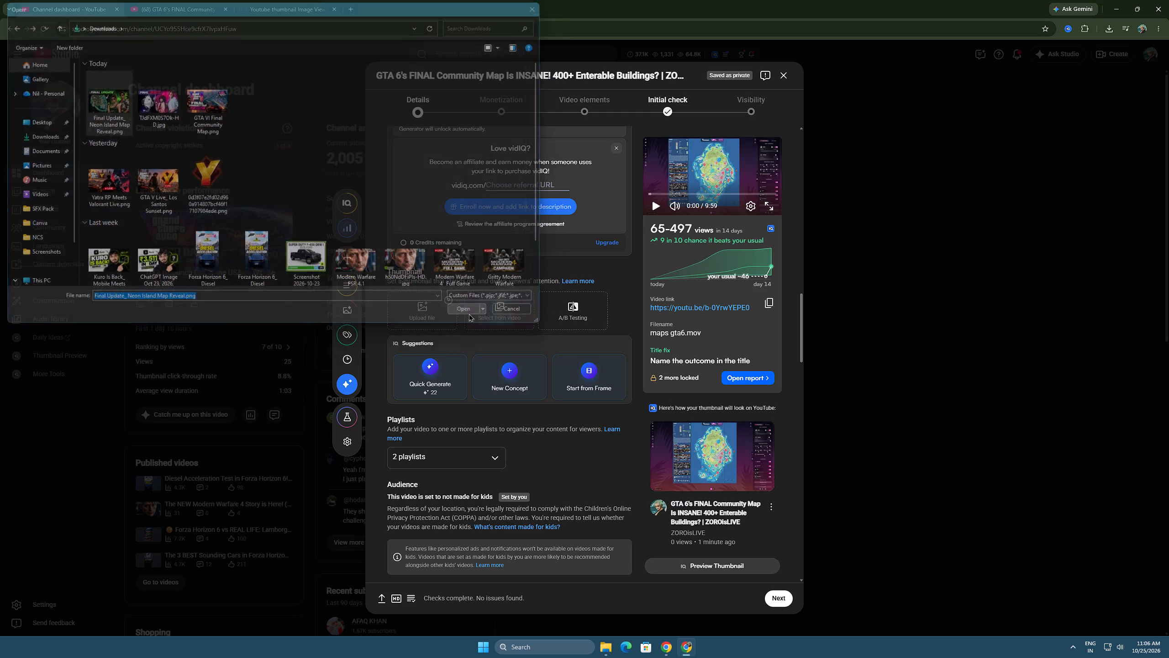
Continue to the Monetization page and turn on Watch Page ads and YouTube Premium for the video.
scroll(554, 485, "down", 20)
scroll(554, 485, "down", 17)
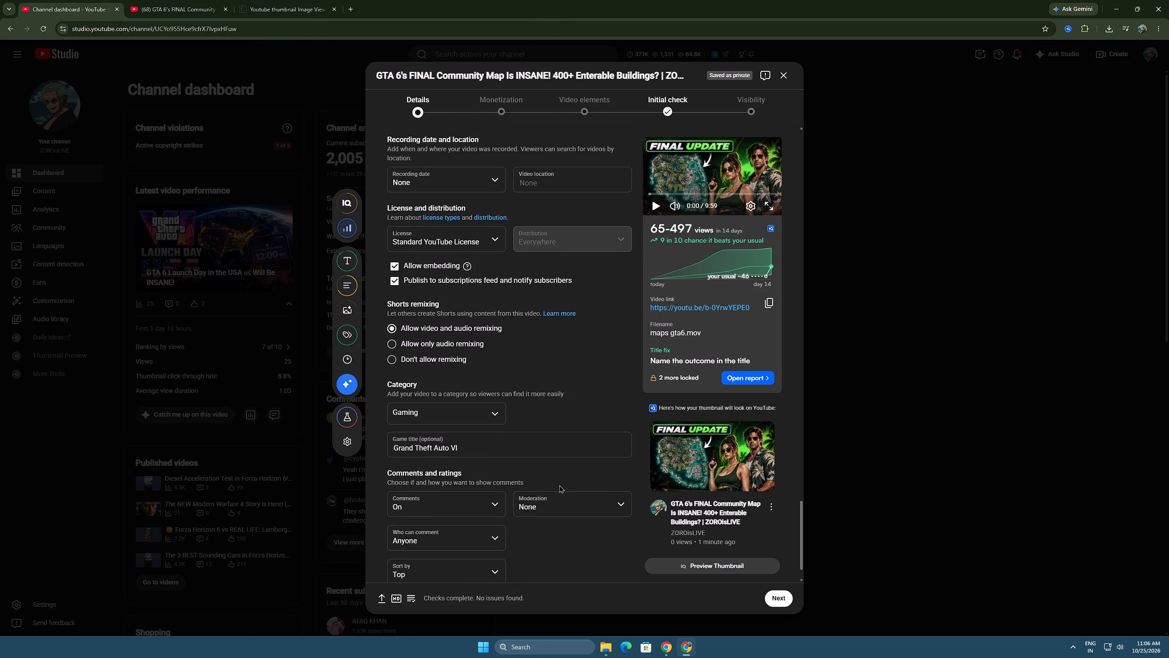
scroll(559, 485, "down", 11)
left_click(777, 597)
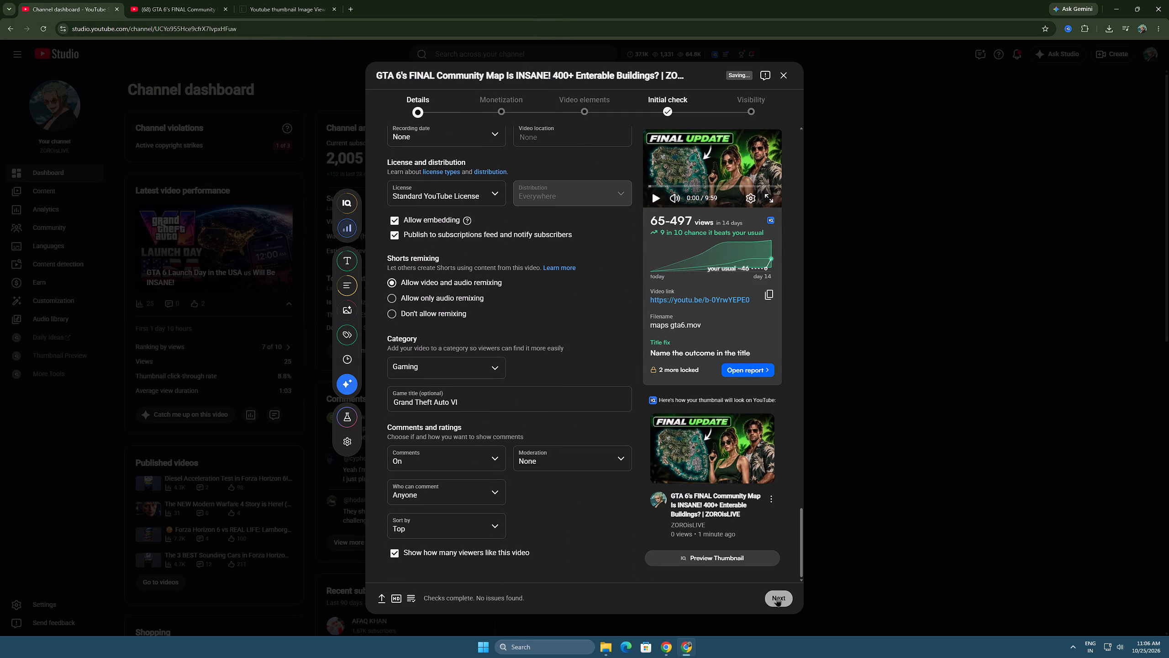
left_click(505, 222)
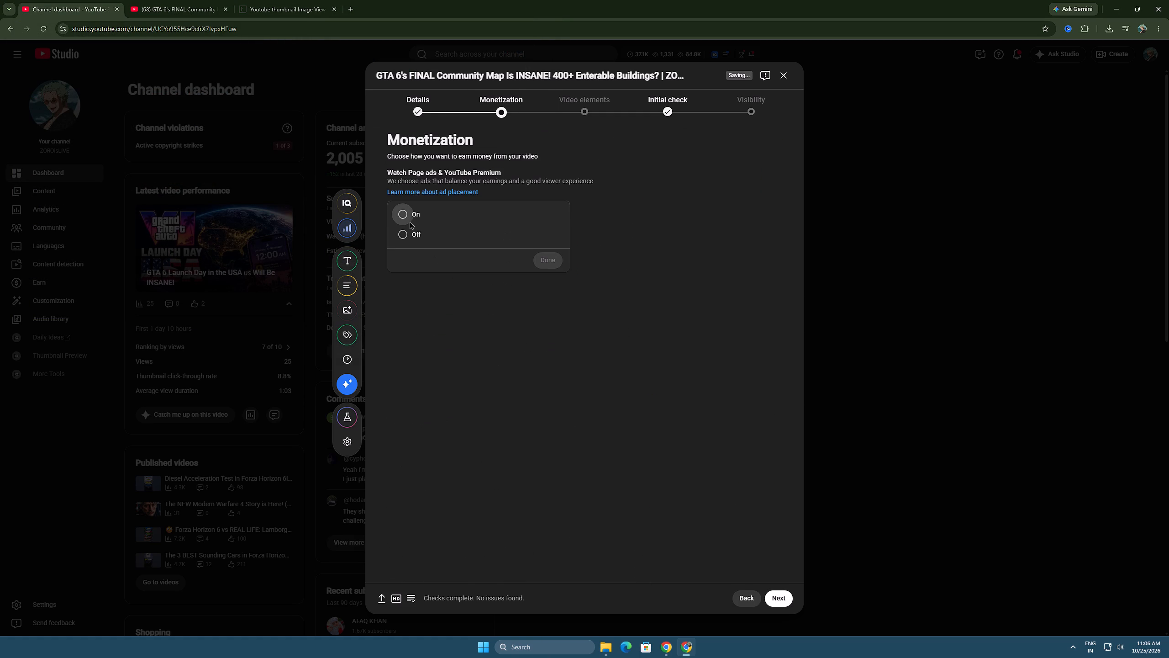
left_click(409, 218)
left_click(549, 260)
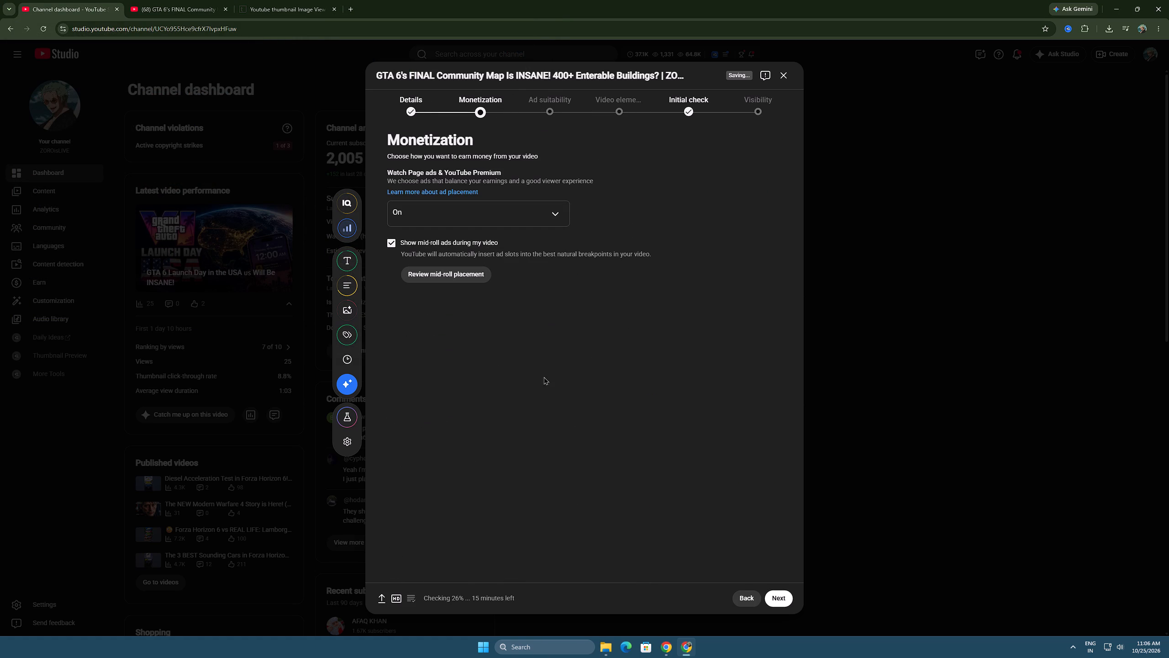
Review the mid-roll placement, insert a manual ad slot at about 2:14:26 in the Vice City section, and save it.
left_click(483, 273)
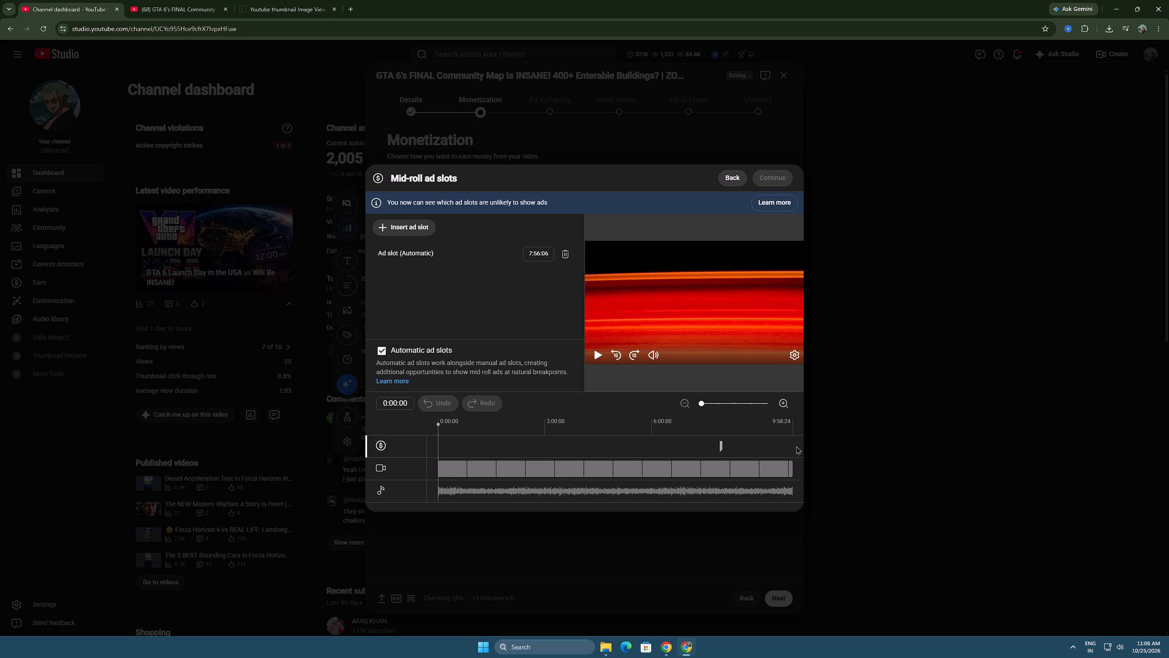
left_click(423, 229)
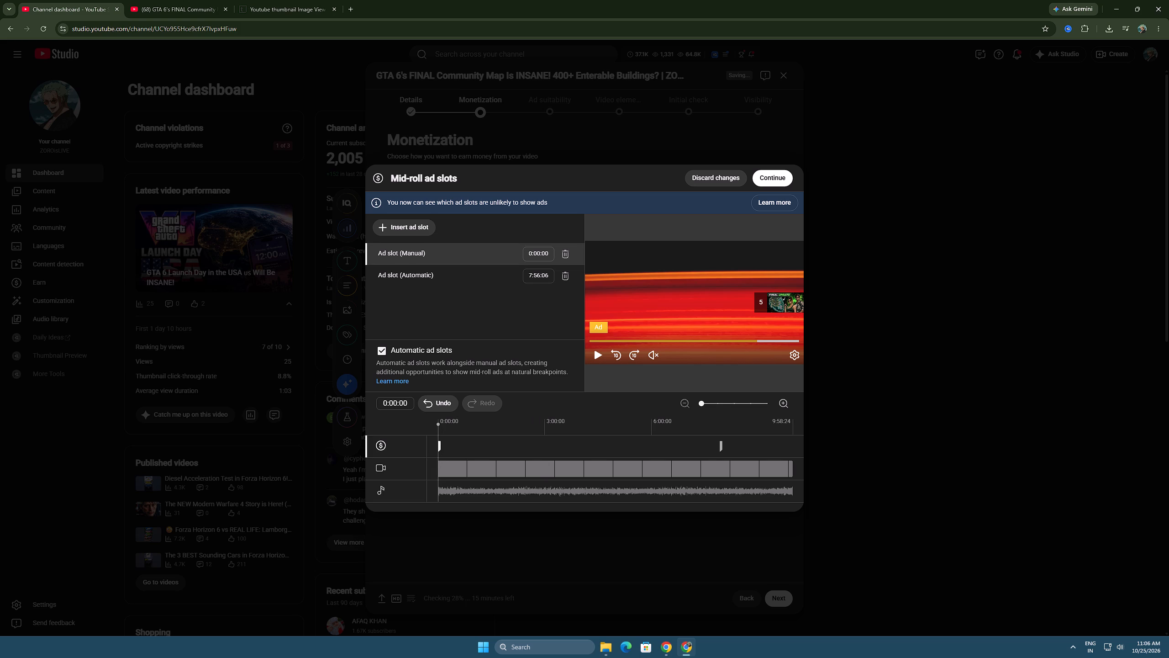
left_click_drag(440, 446, 552, 454)
left_click_drag(552, 454, 537, 453)
left_click_drag(532, 396, 528, 399)
left_click_drag(499, 420, 516, 424)
left_click(595, 354)
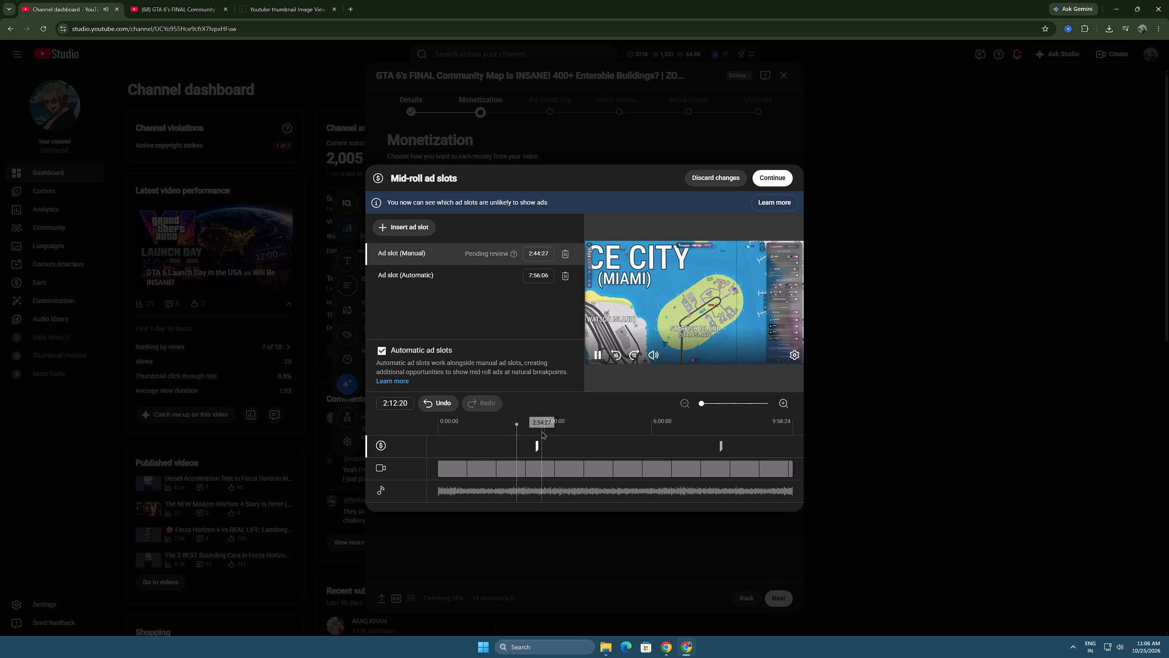
left_click_drag(536, 444, 531, 444)
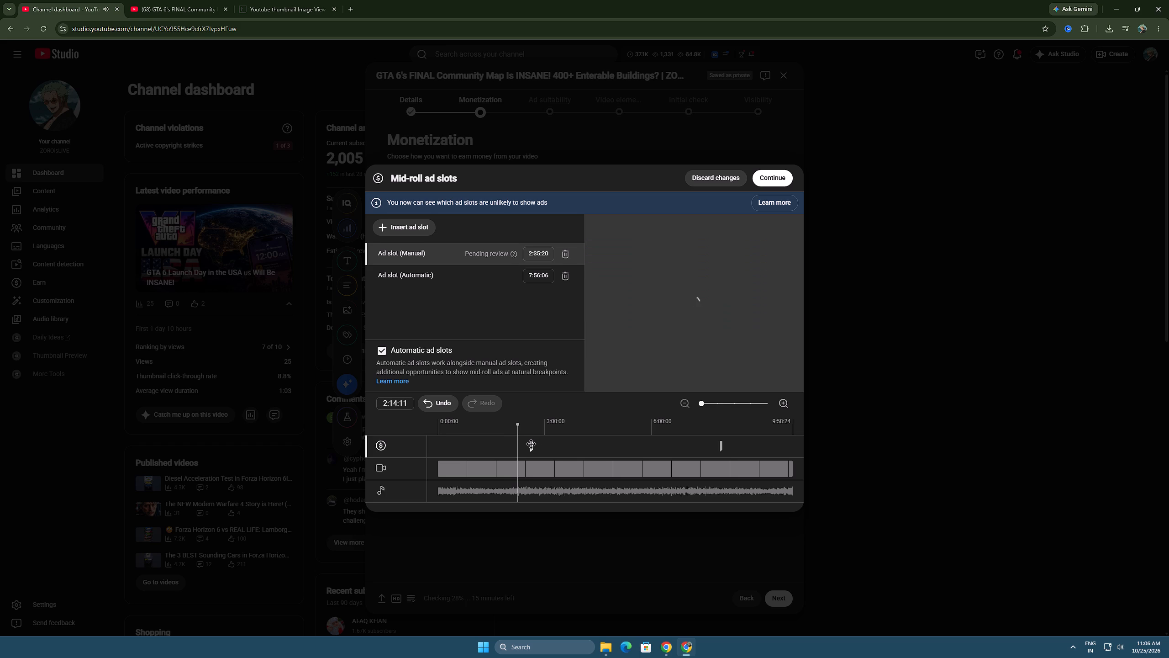
left_click_drag(531, 444, 526, 444)
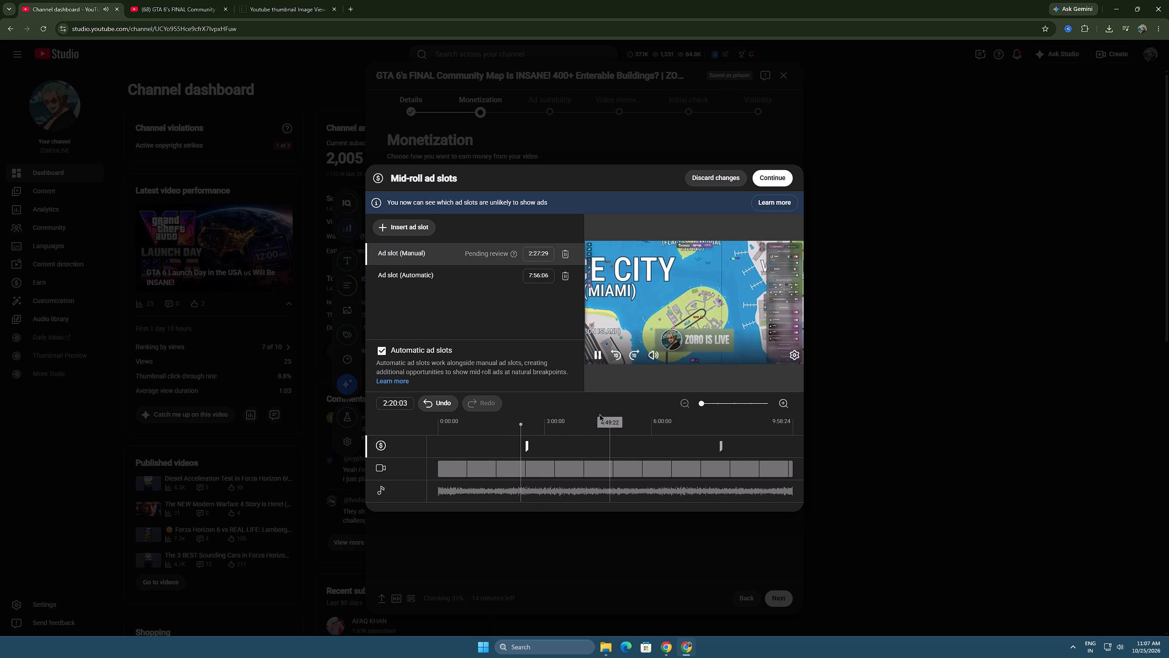
key("space")
left_click_drag(526, 448, 522, 448)
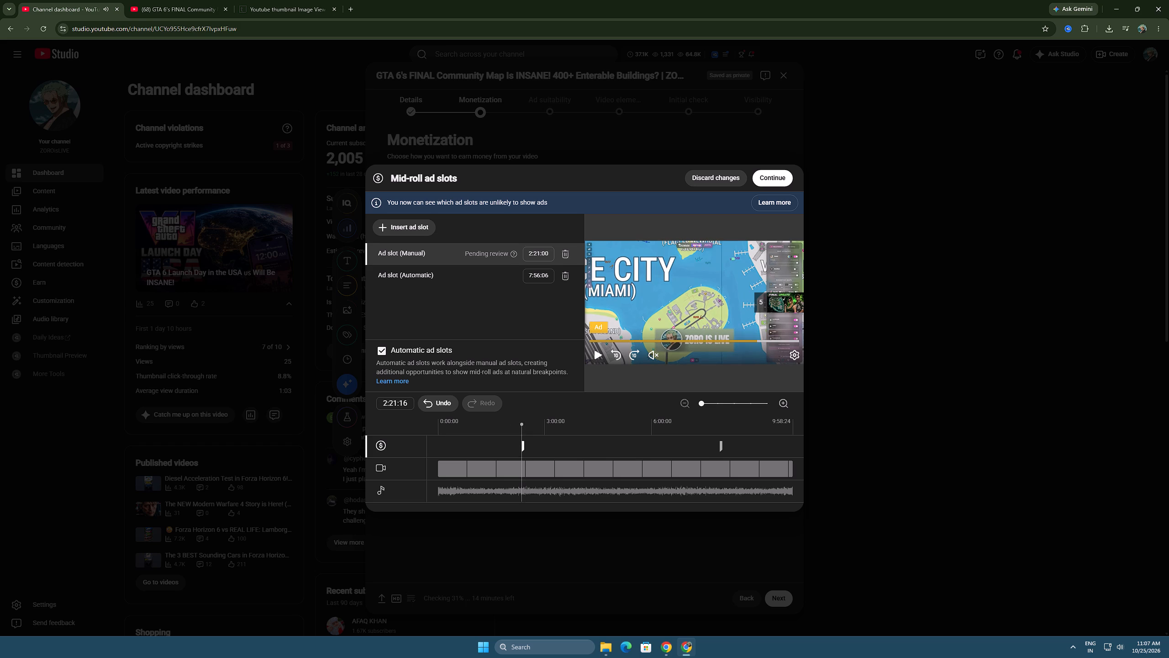
left_click(521, 428)
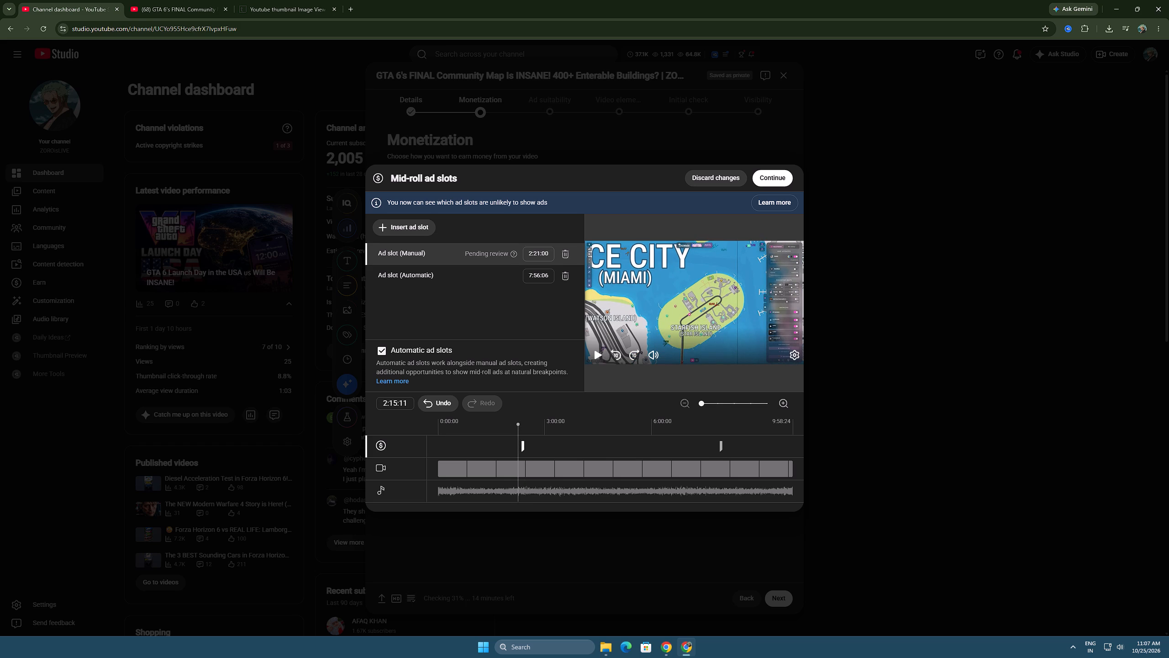
left_click(523, 444)
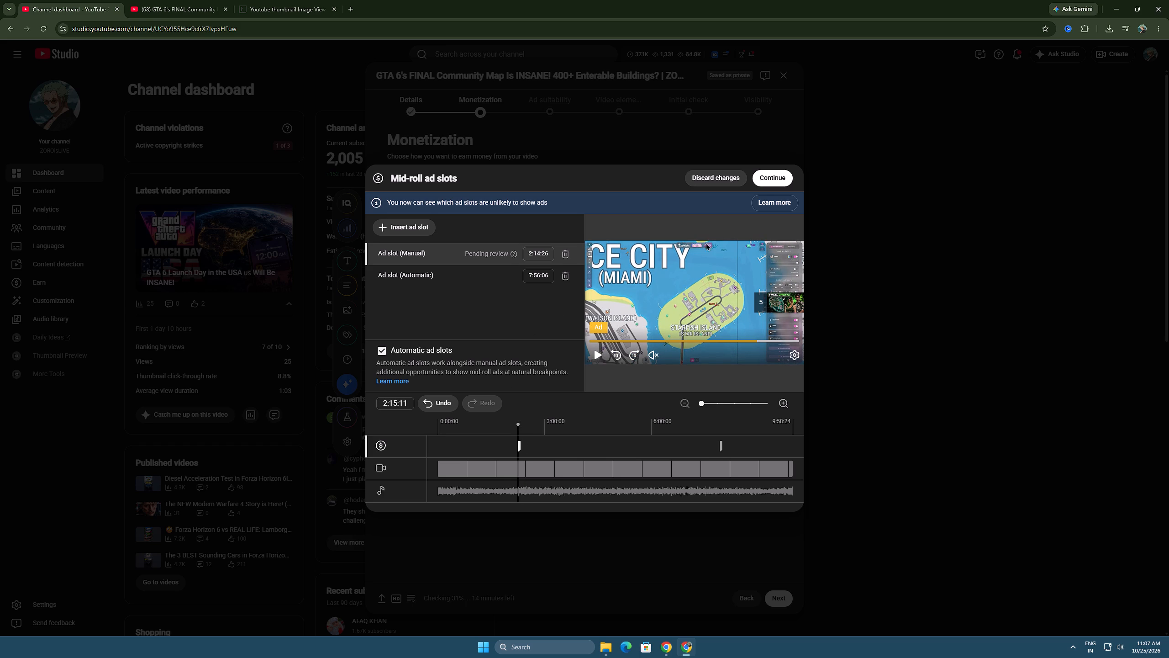
left_click(766, 183)
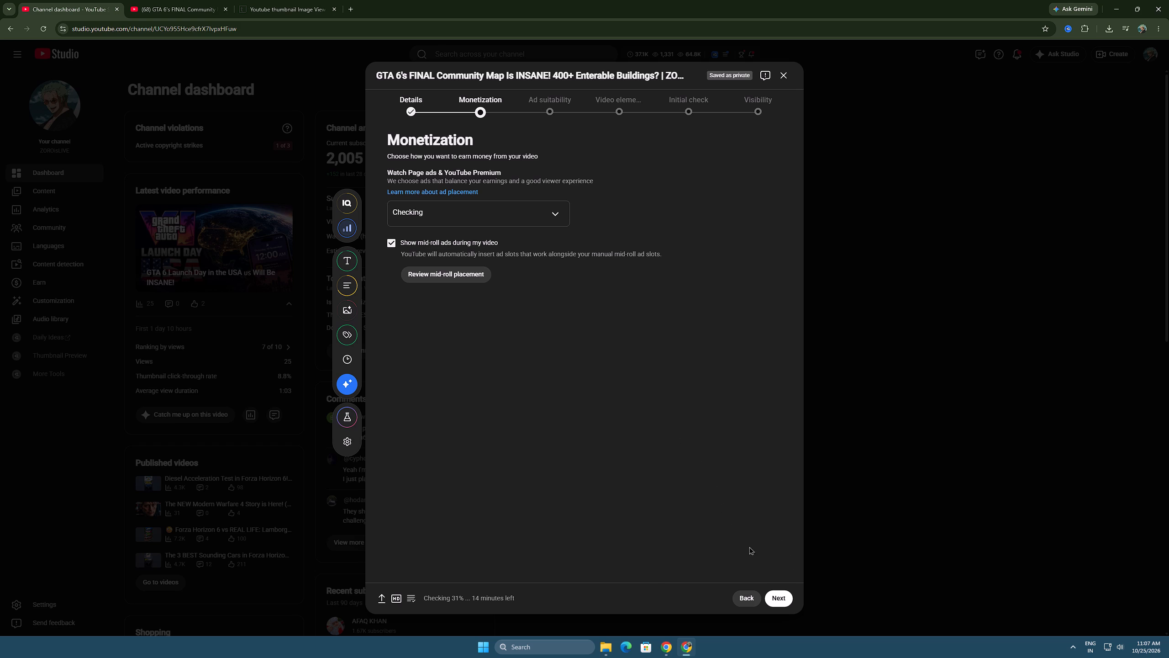
Rate the video's ad suitability as "None of the above", submit the rating and continue to Video elements.
left_click(788, 597)
scroll(647, 430, "down", 10)
left_click(446, 567)
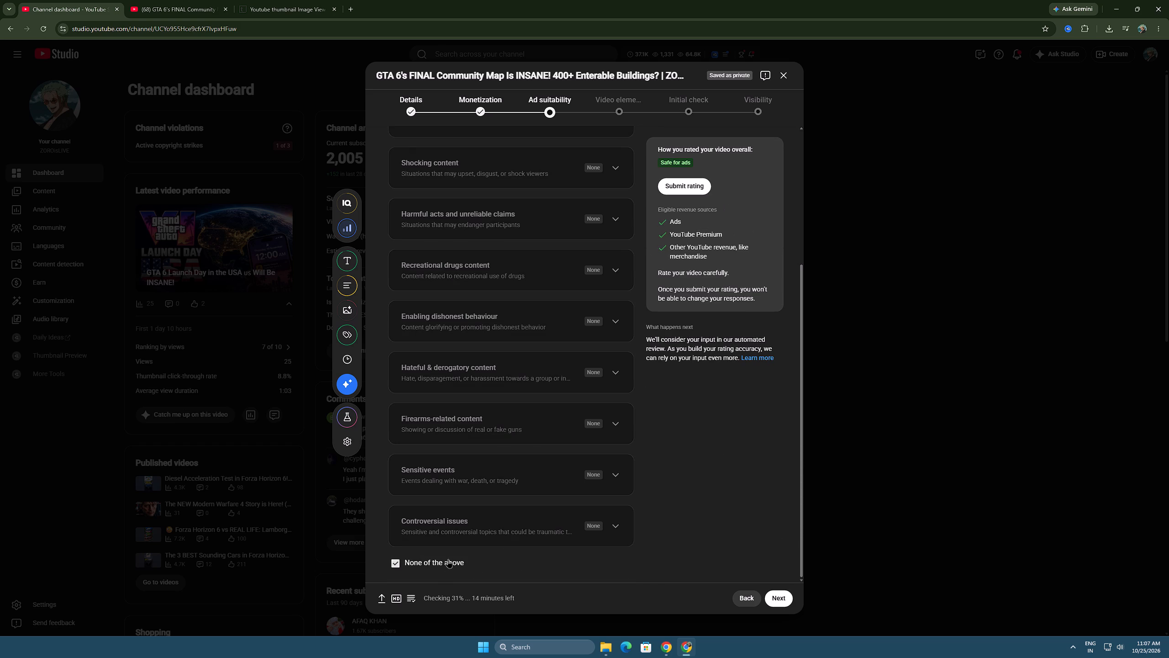
left_click(683, 180)
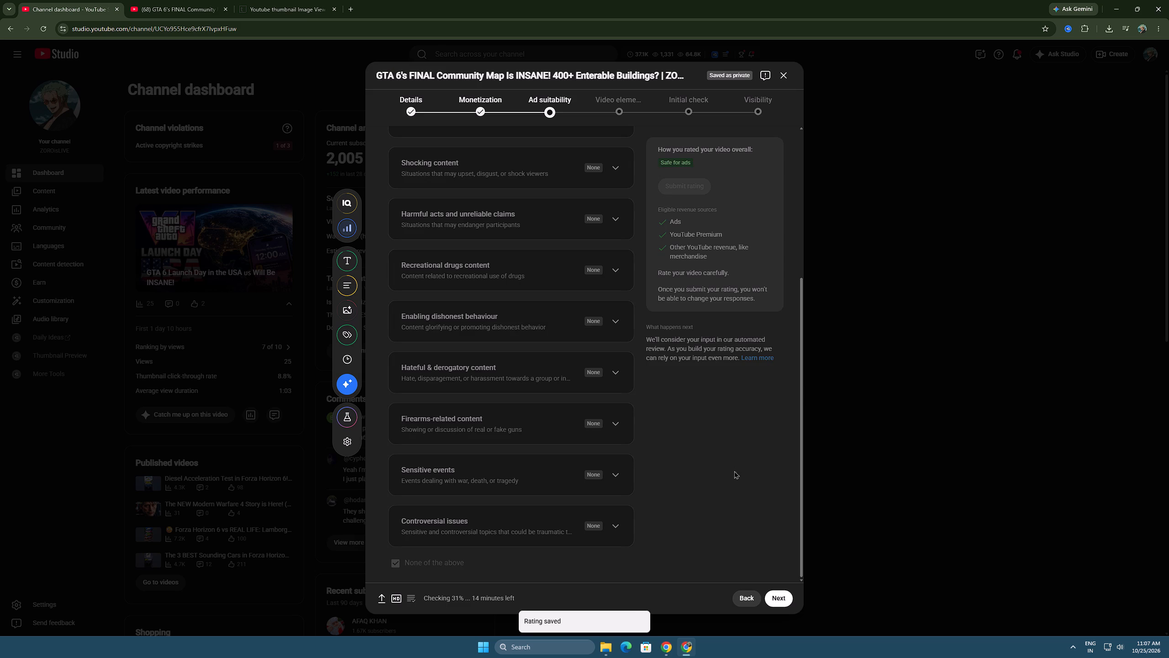
left_click(774, 598)
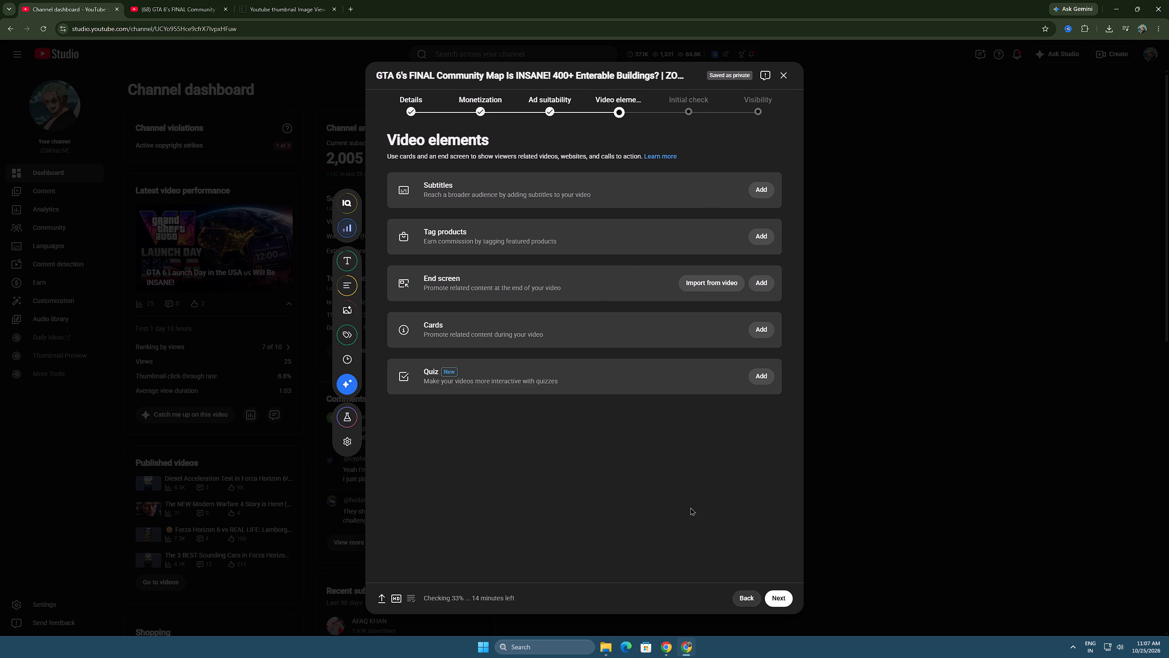
Go back to the Details page of the video upload.
left_click(745, 595)
left_click(745, 595)
left_click(745, 595)
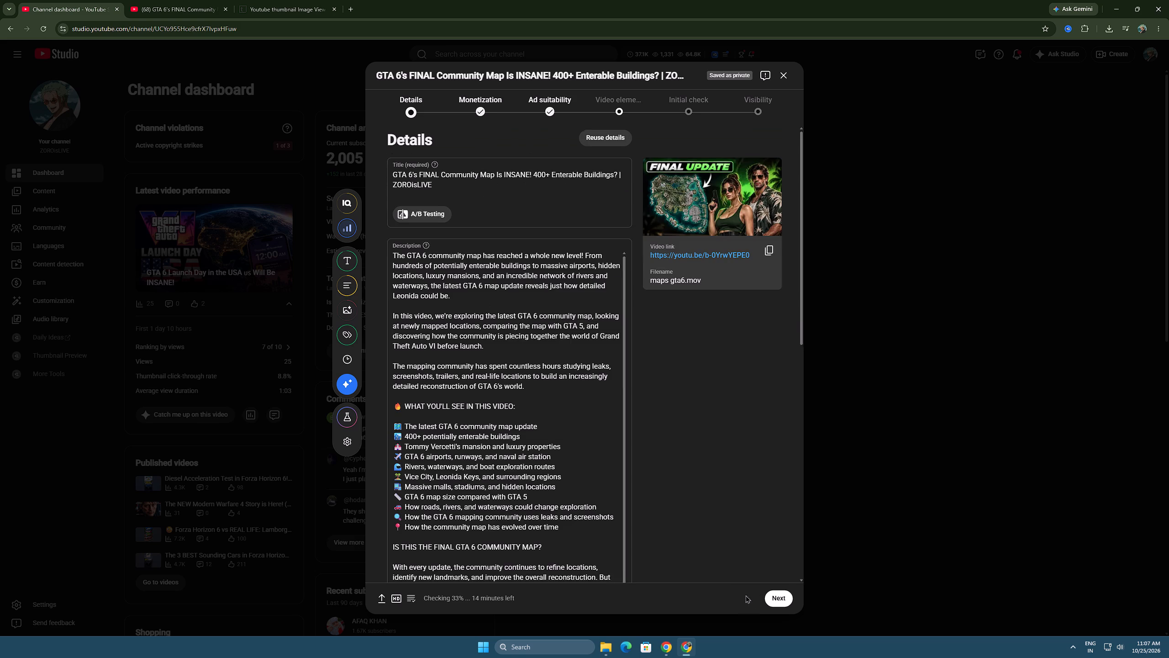
Launch DaVinci Resolve and open New Project 3 on the Edit page.
type("dav")
key("Return")
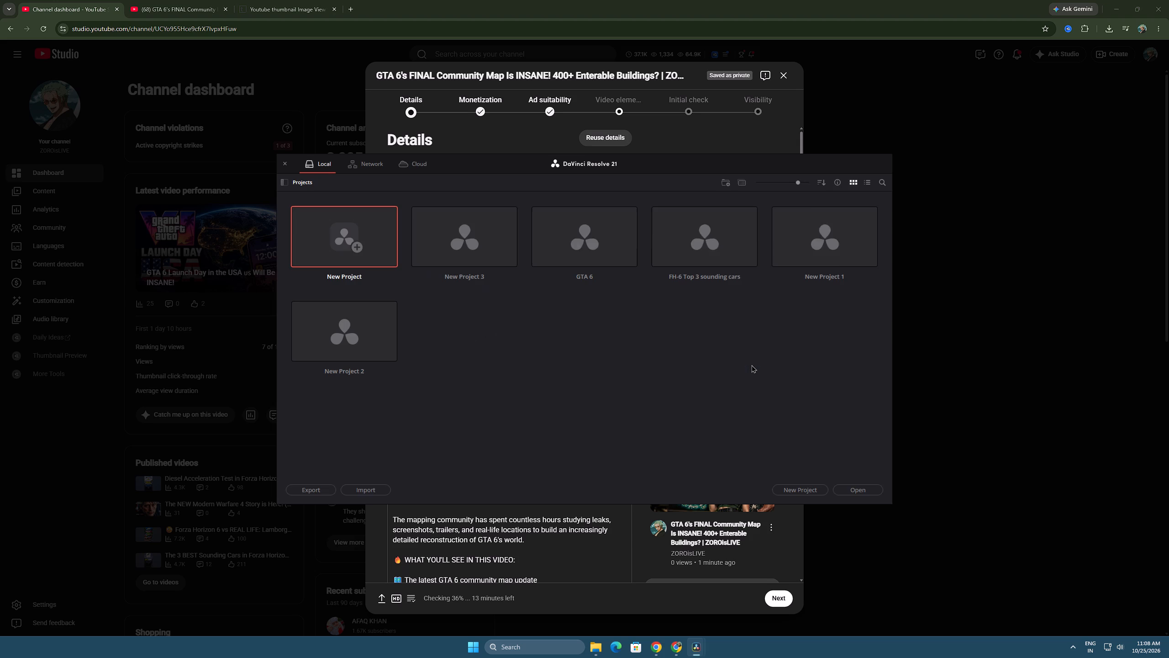
left_click(440, 236)
left_click_drag(439, 236, 443, 236)
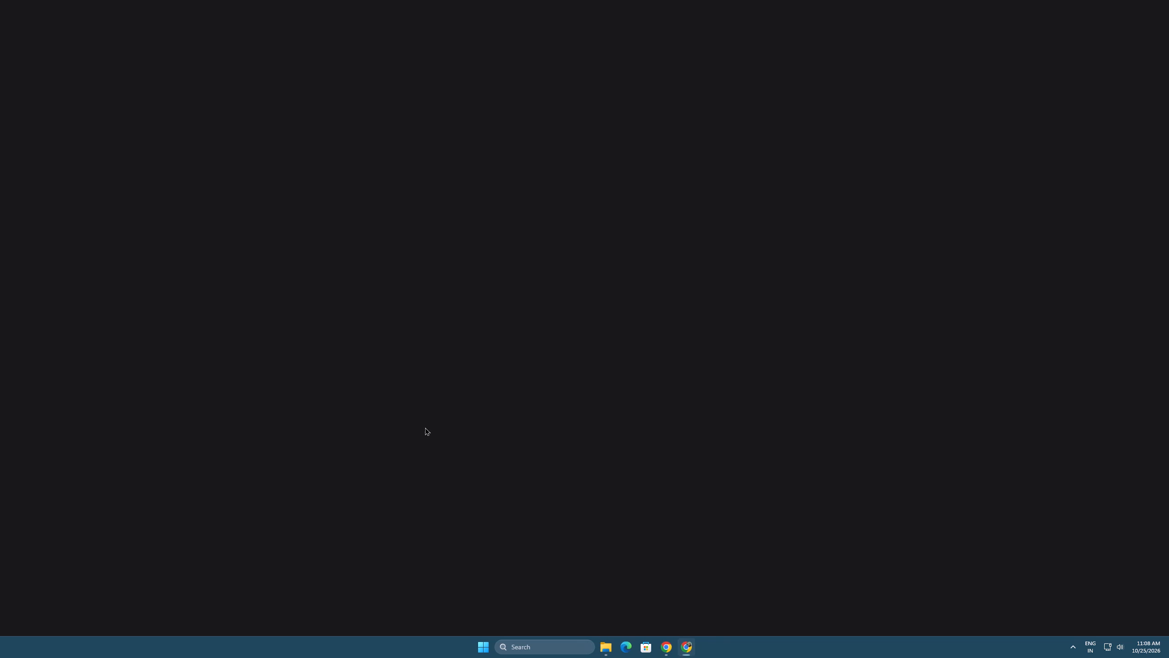
key("space")
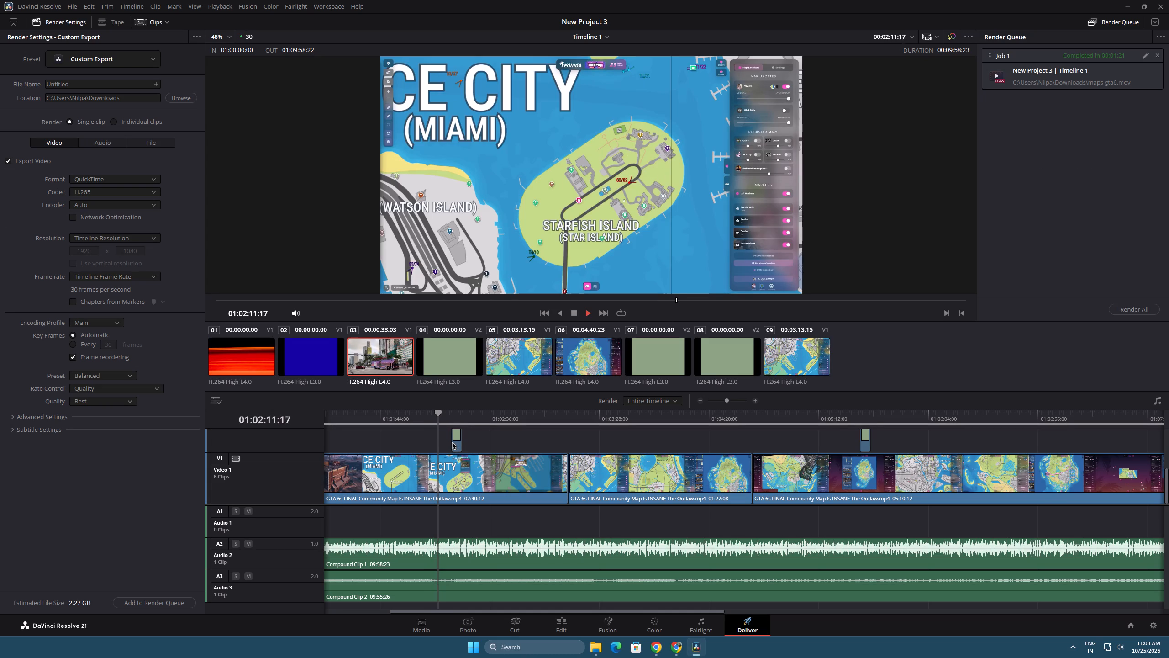
left_click(555, 630)
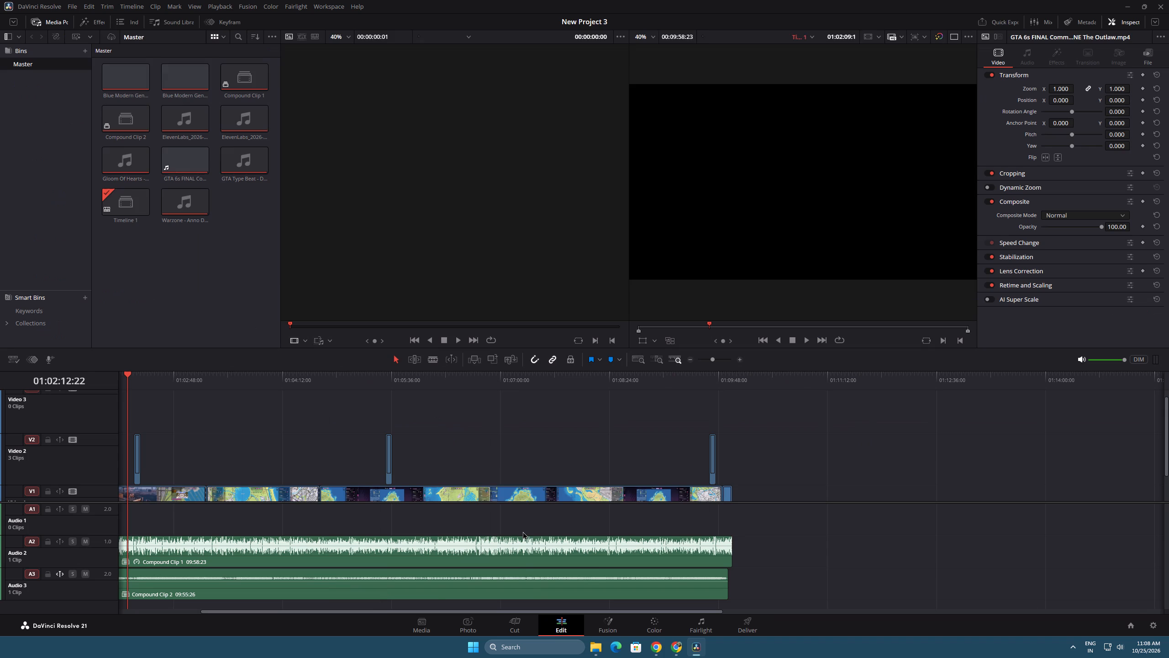
Move the first "ZORO IS LIVE" overlay clip on Video 2 earlier to start at about 01:02:16:24, covering The Outlaw's subscribe banner, and play it back.
key("space")
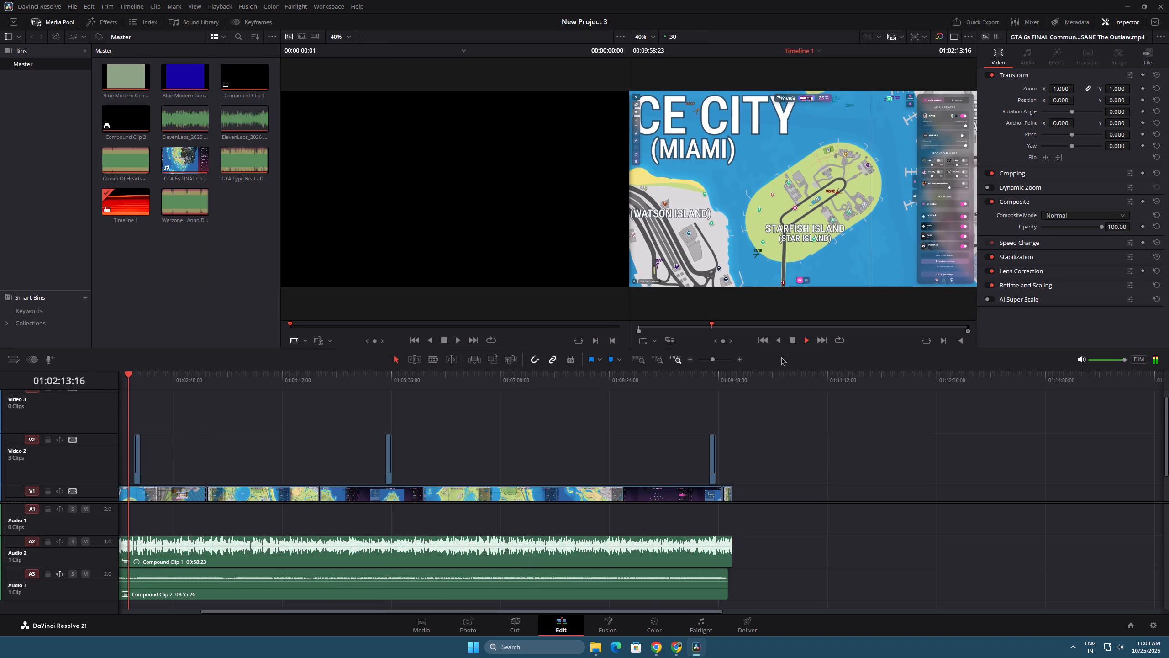
left_click_drag(712, 359, 721, 360)
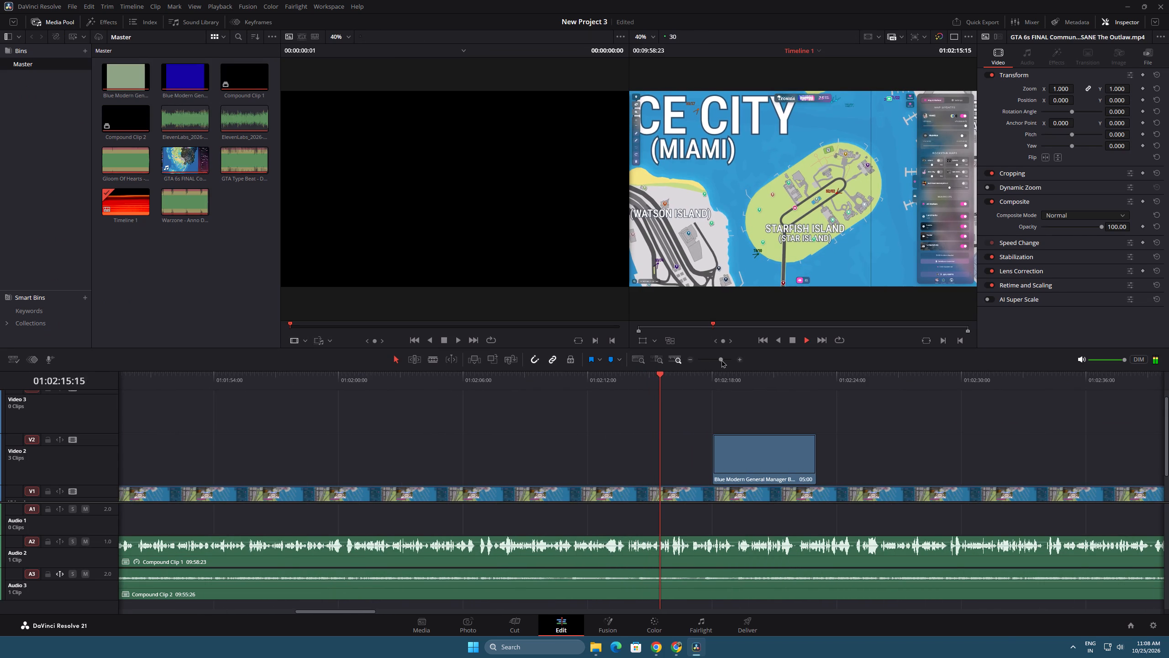
key("space")
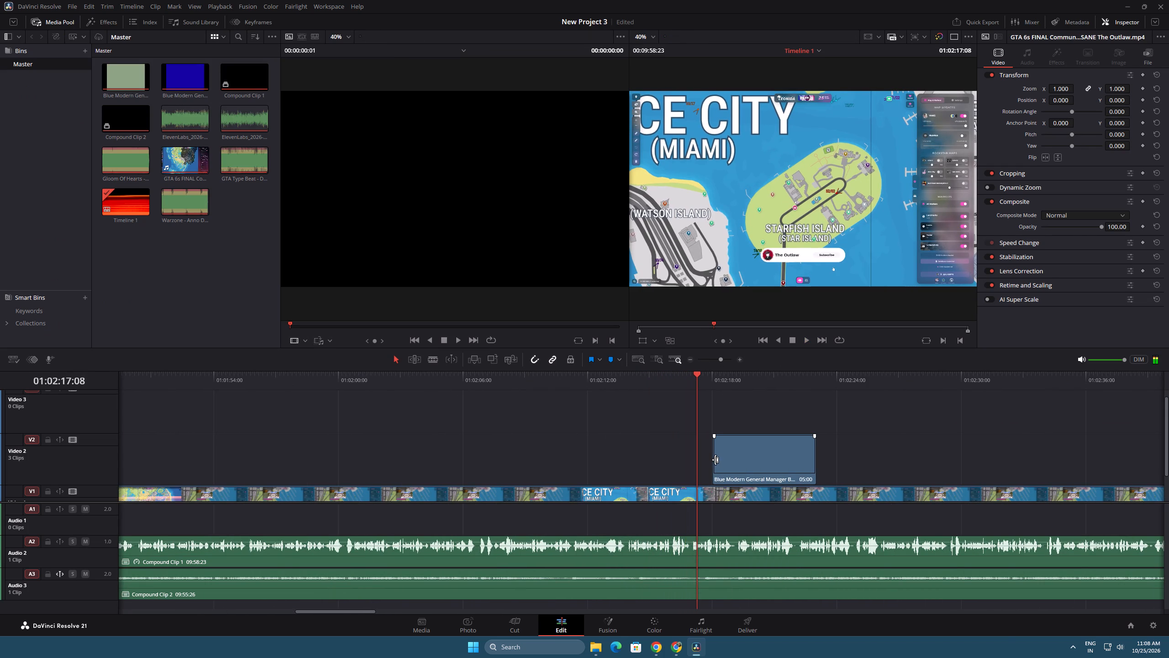
key("Left")
key("Left")
key("Left")
key("Left")
key("Left")
key("Left")
key("Left")
key("Left")
key("Left")
key("Left")
key("Left")
key("Left")
key("Left")
key("Left")
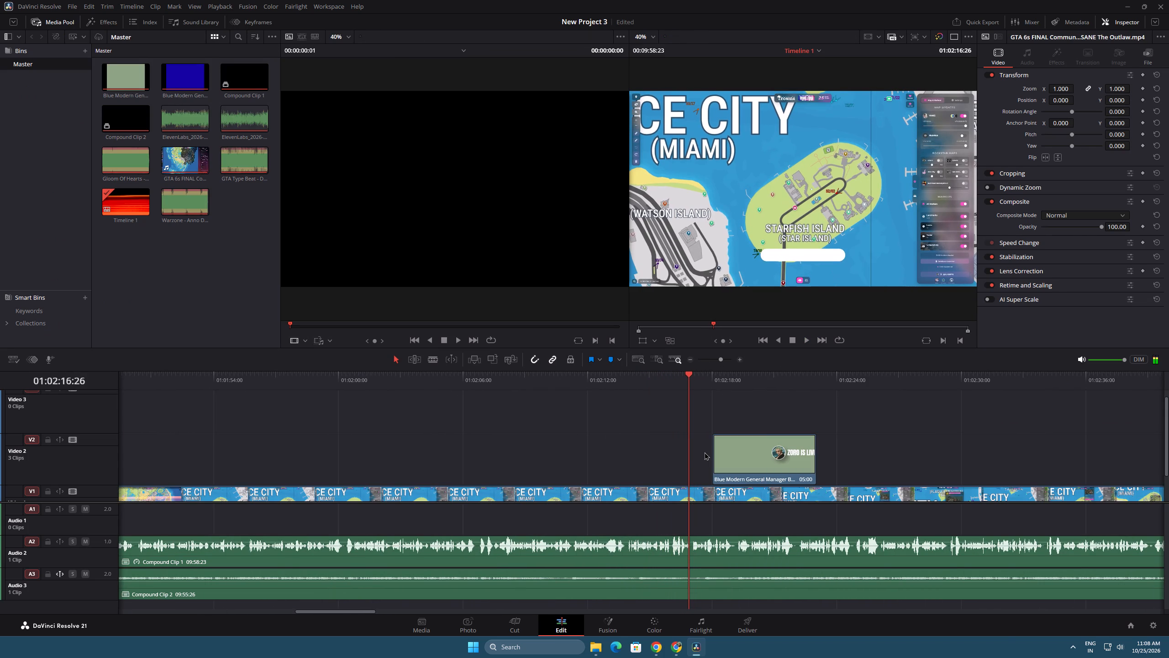
left_click_drag(730, 457, 707, 455)
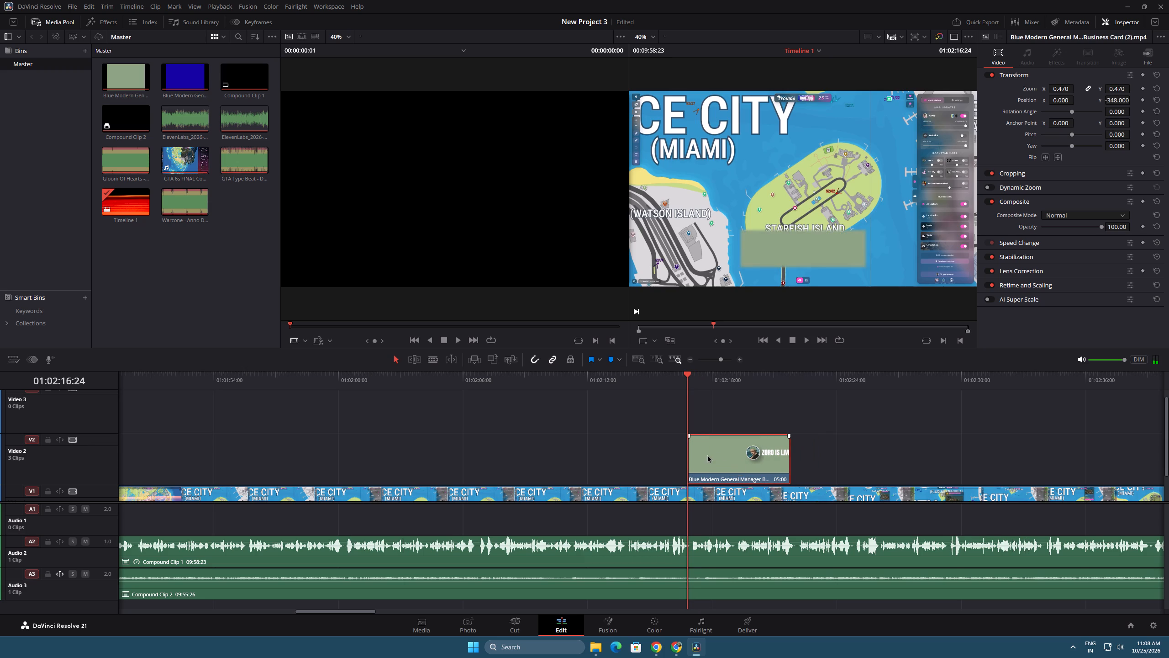
key("space")
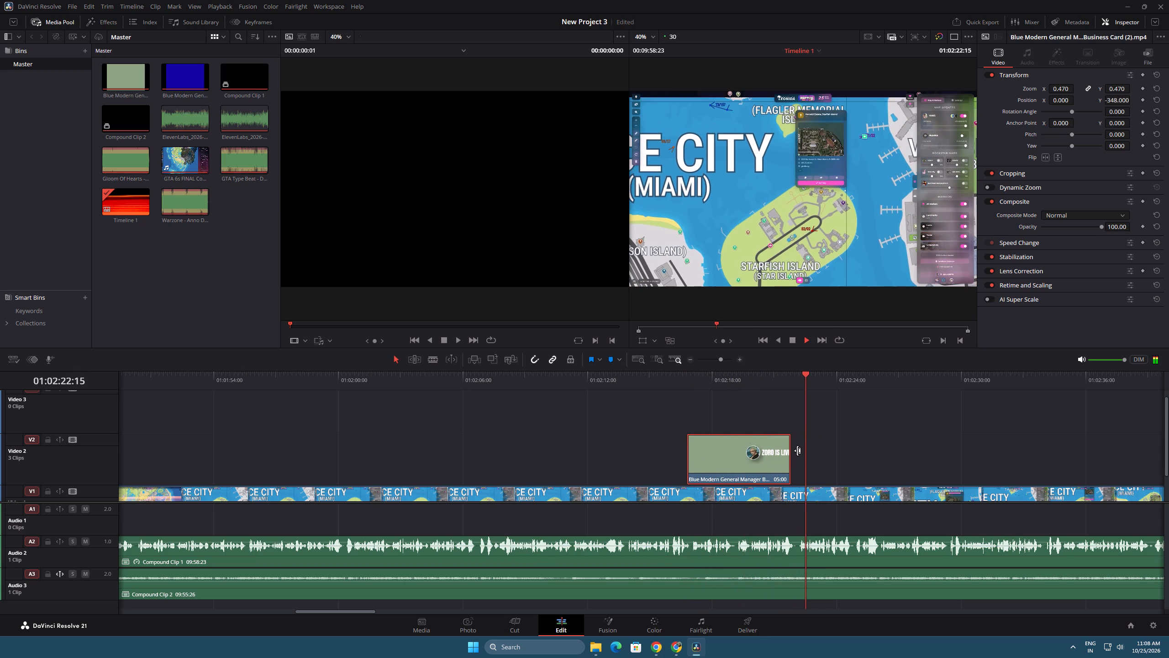
Play back the timeline around the second and third Video 2 overlay clips, from about 01:05:27 and 01:09:35, to check their placement.
left_click_drag(717, 359, 713, 359)
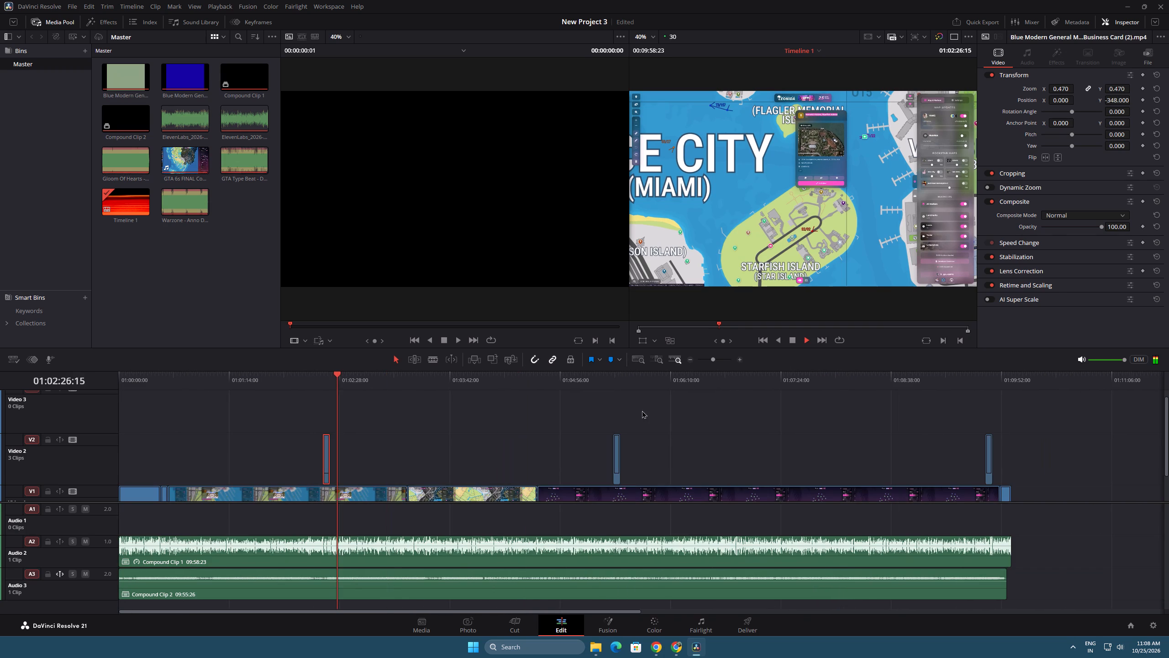
left_click(605, 373)
key("space")
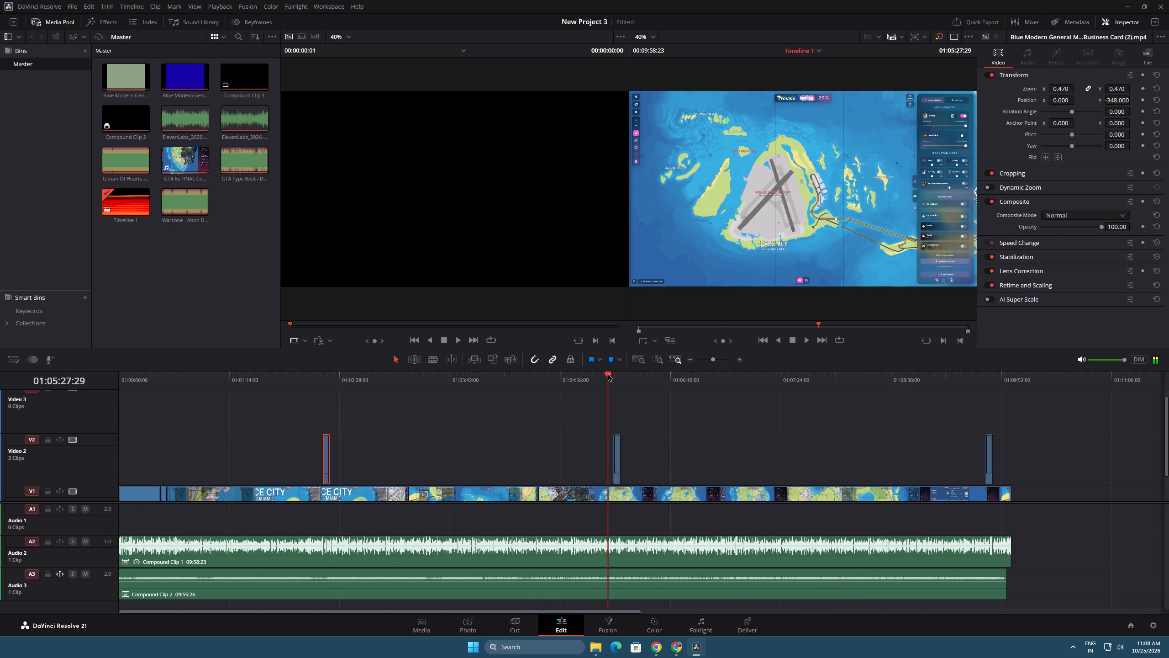
key("space")
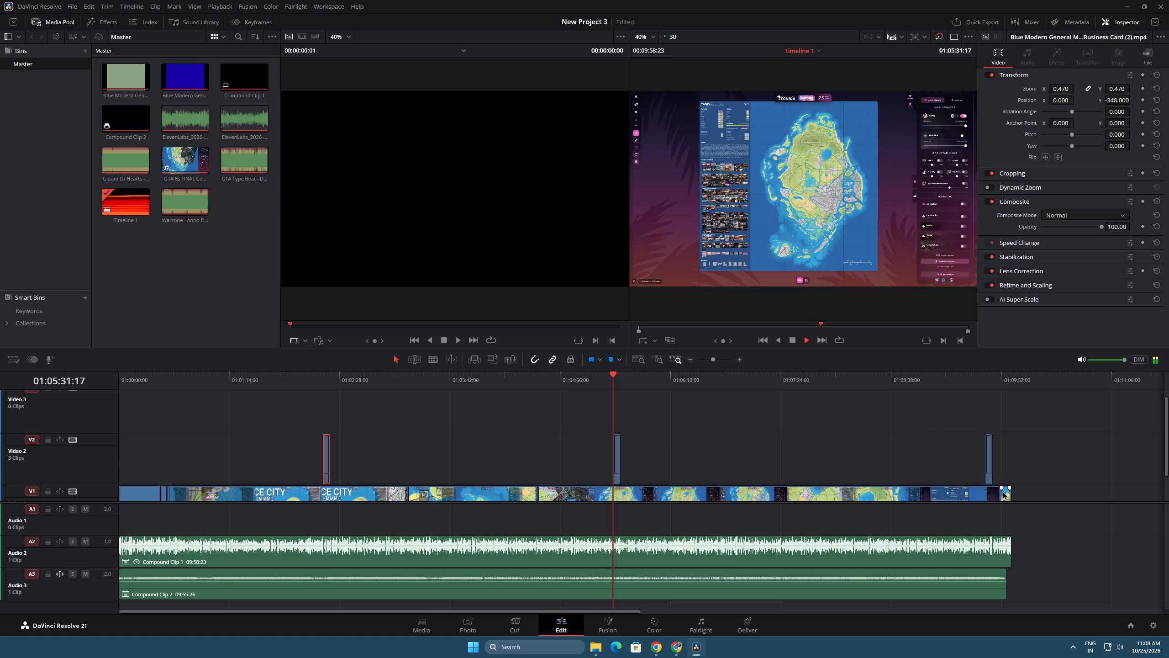
left_click(980, 375)
key("space")
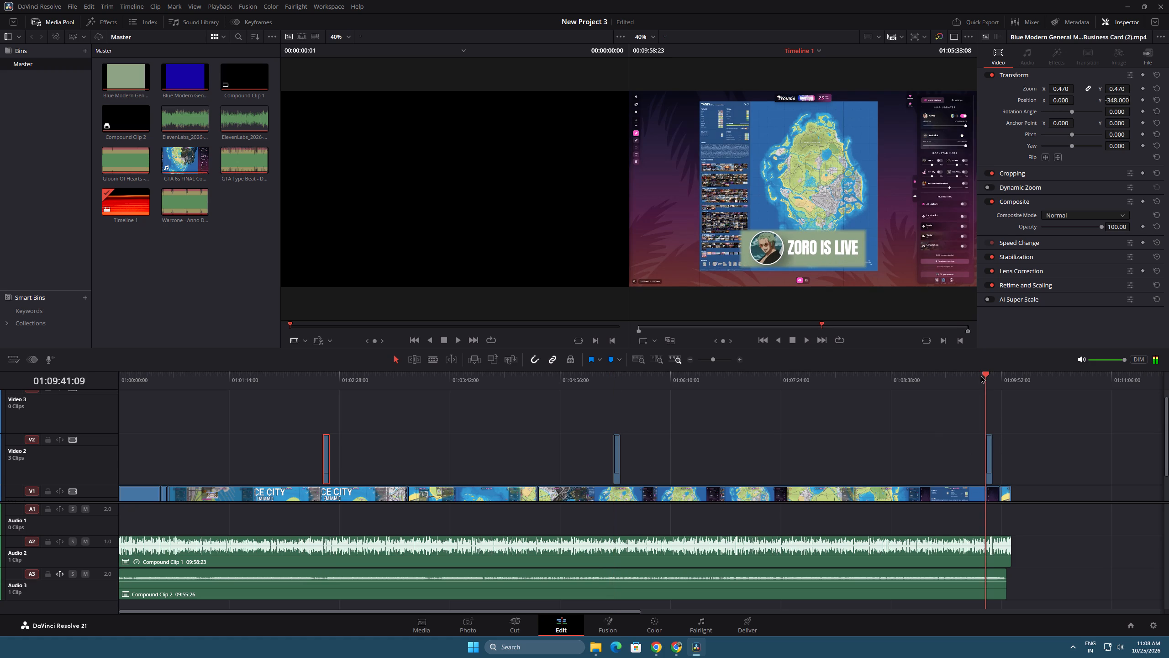
left_click(971, 371)
left_click(975, 372)
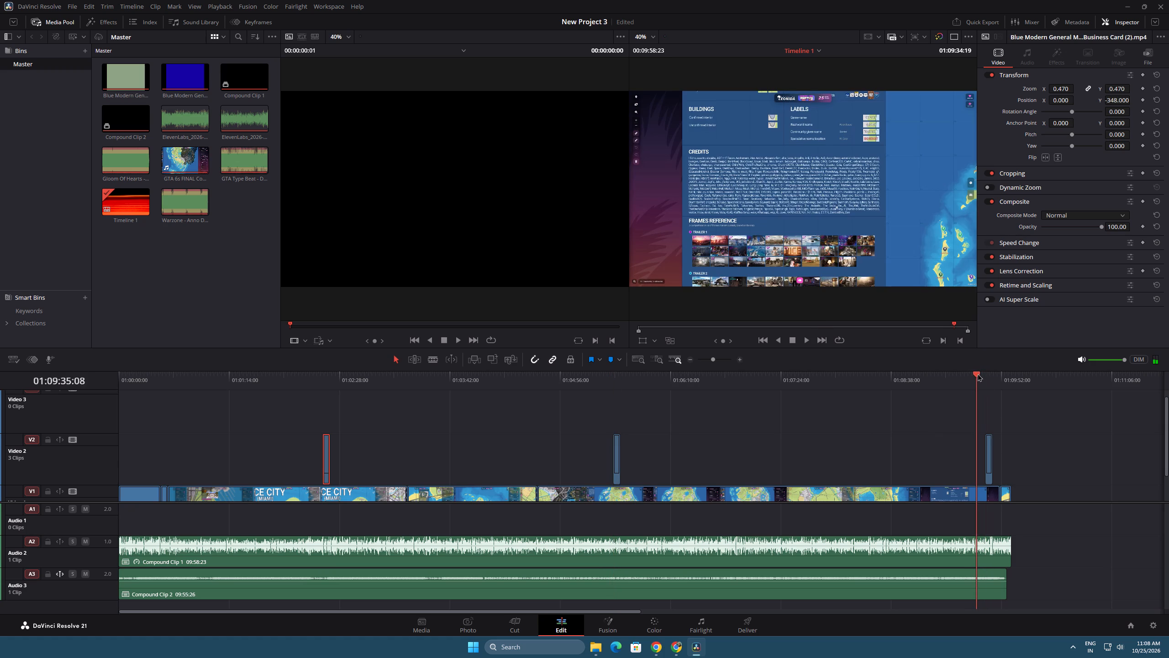
key("space")
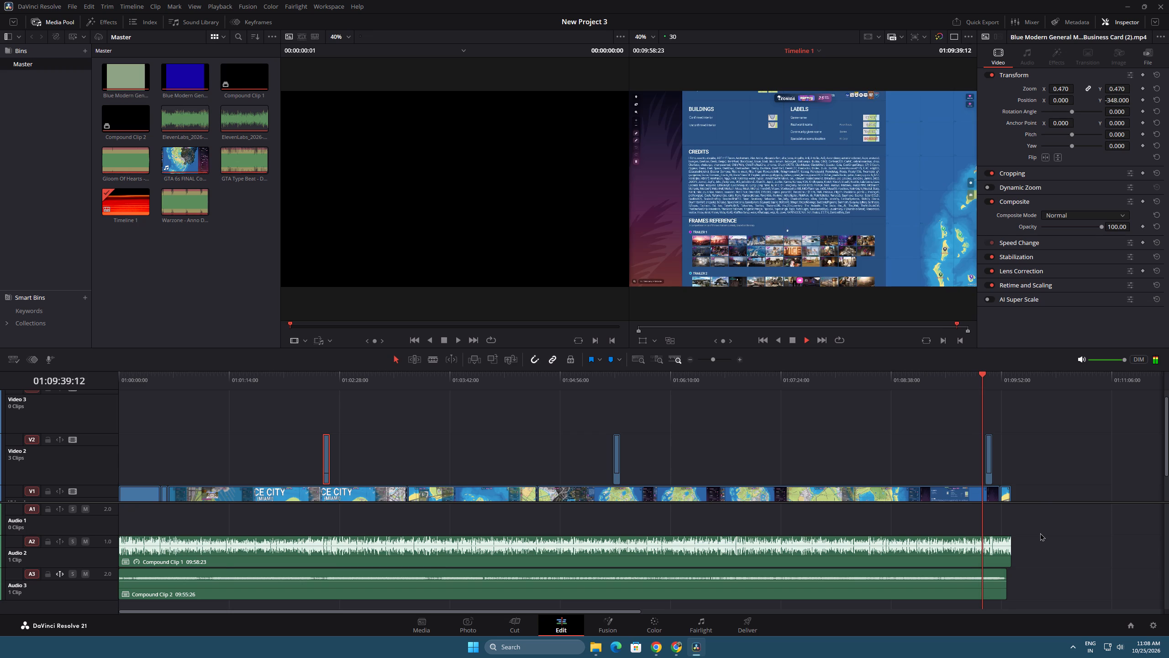
left_click(974, 593)
left_click(1076, 89)
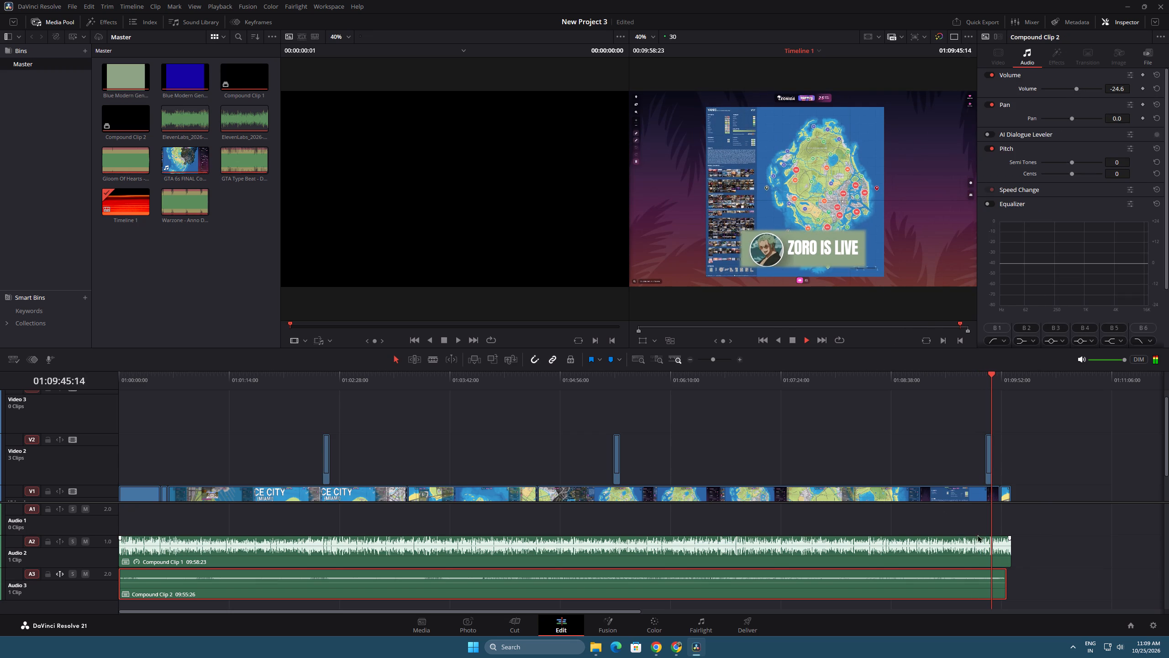
key("space")
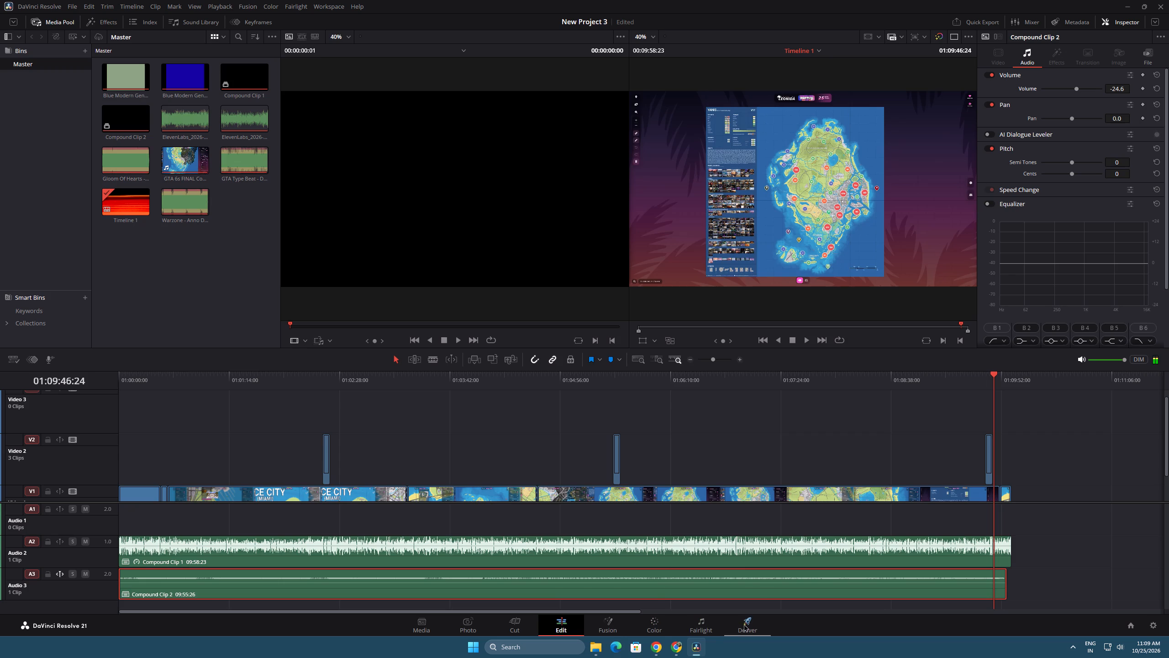
On the Deliver page, choose the H.265 Master render preset and name the output file "gta 6 map".
left_click(743, 624)
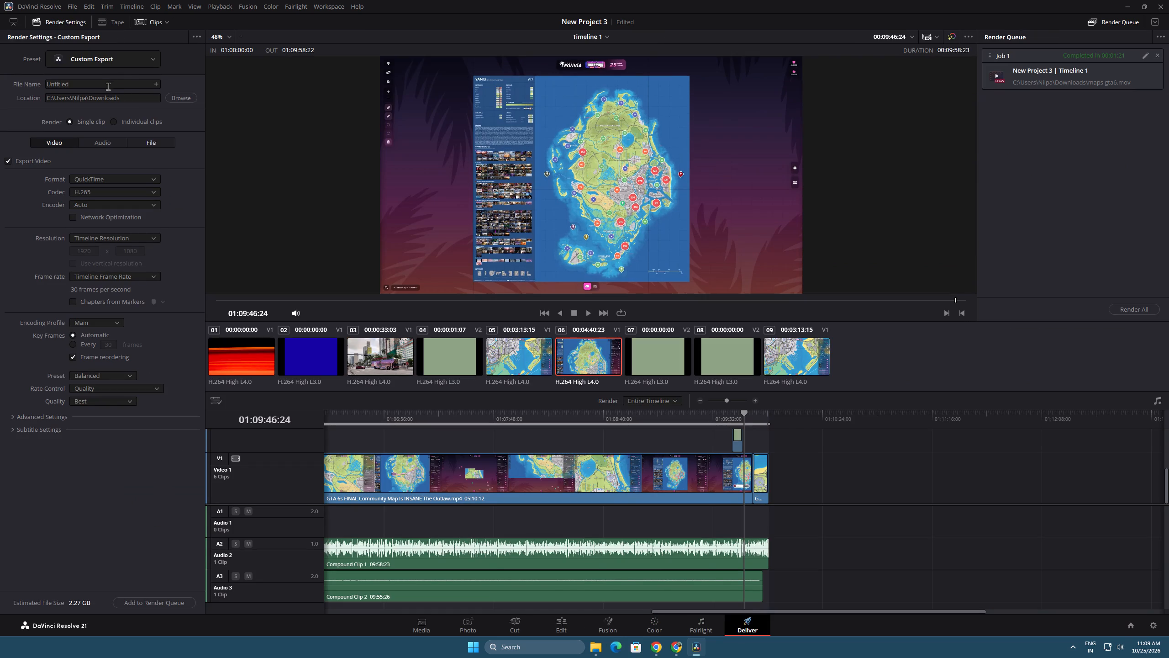
left_click(125, 61)
left_click(108, 148)
left_click(106, 84)
left_click_drag(106, 84, 9, 74)
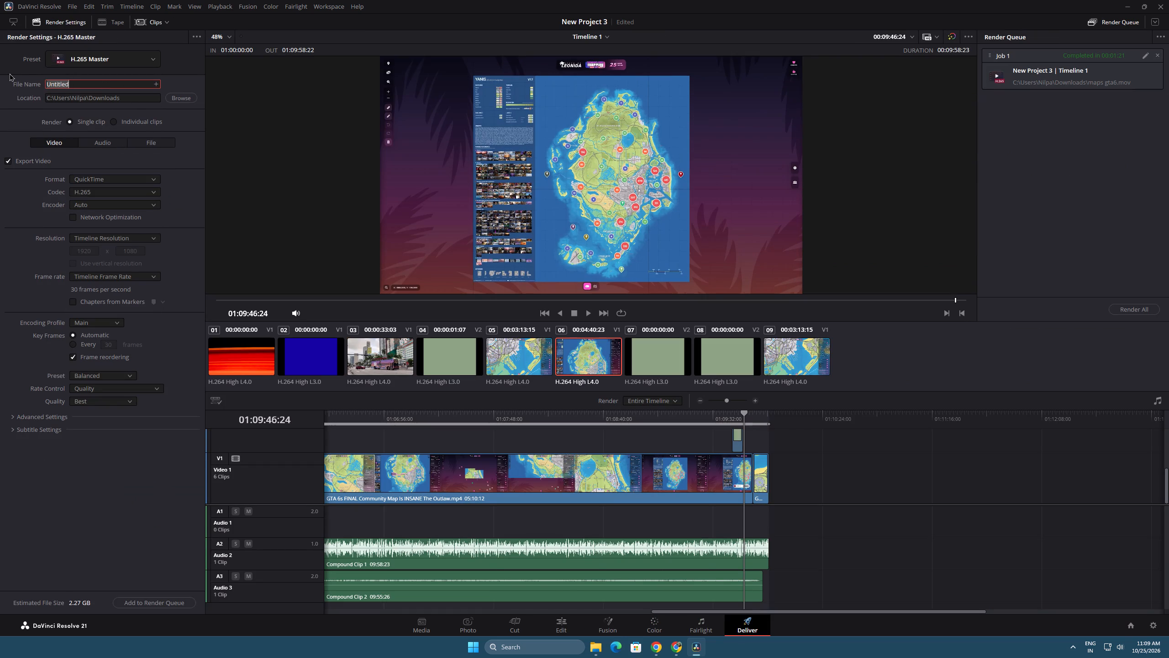
type("gta 6 map")
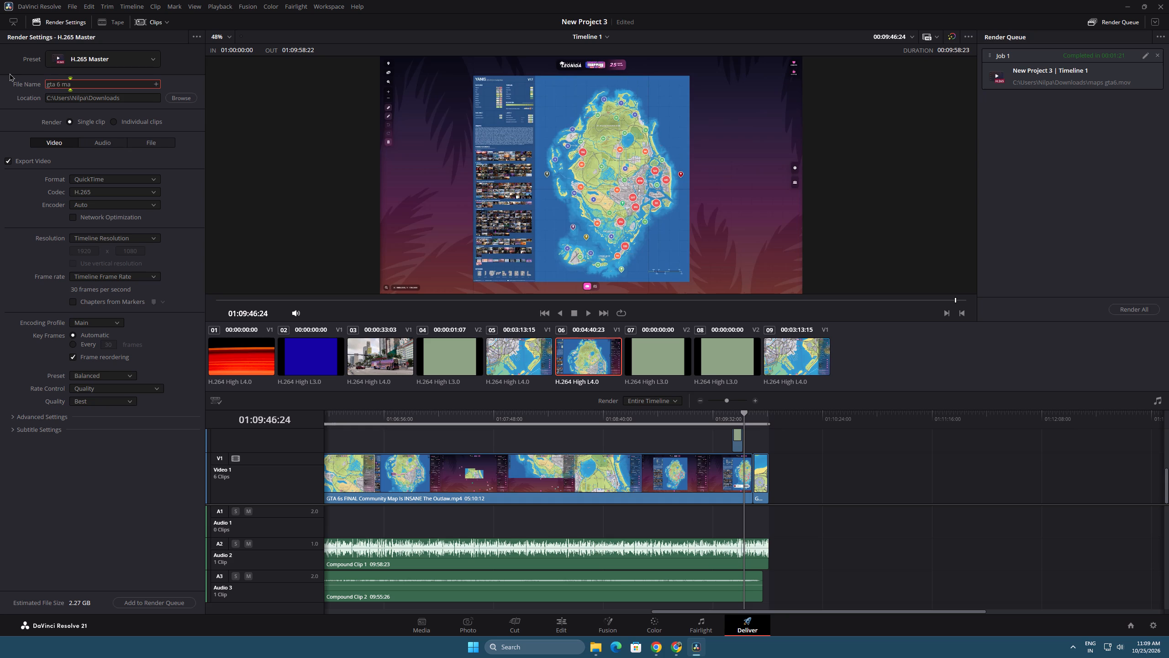
Set the encoding preset to Quality and expand the advanced video settings, leaving the Color Space Tag as Same as project.
left_click(100, 378)
left_click(104, 403)
left_click(44, 416)
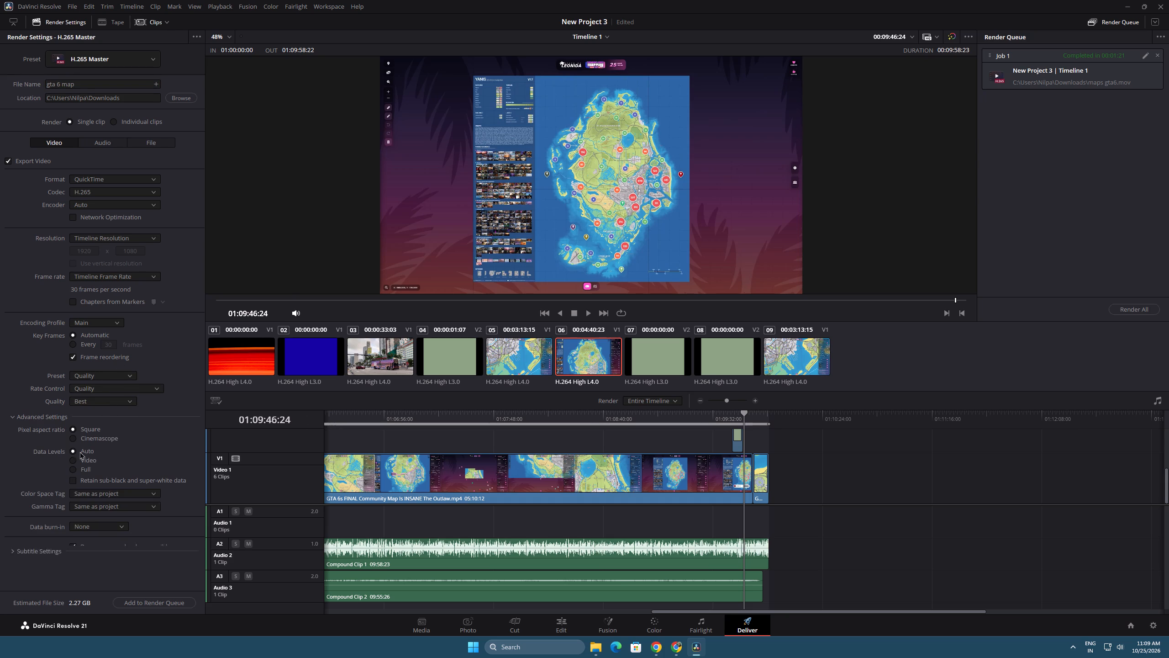
left_click(114, 491)
left_click(117, 489)
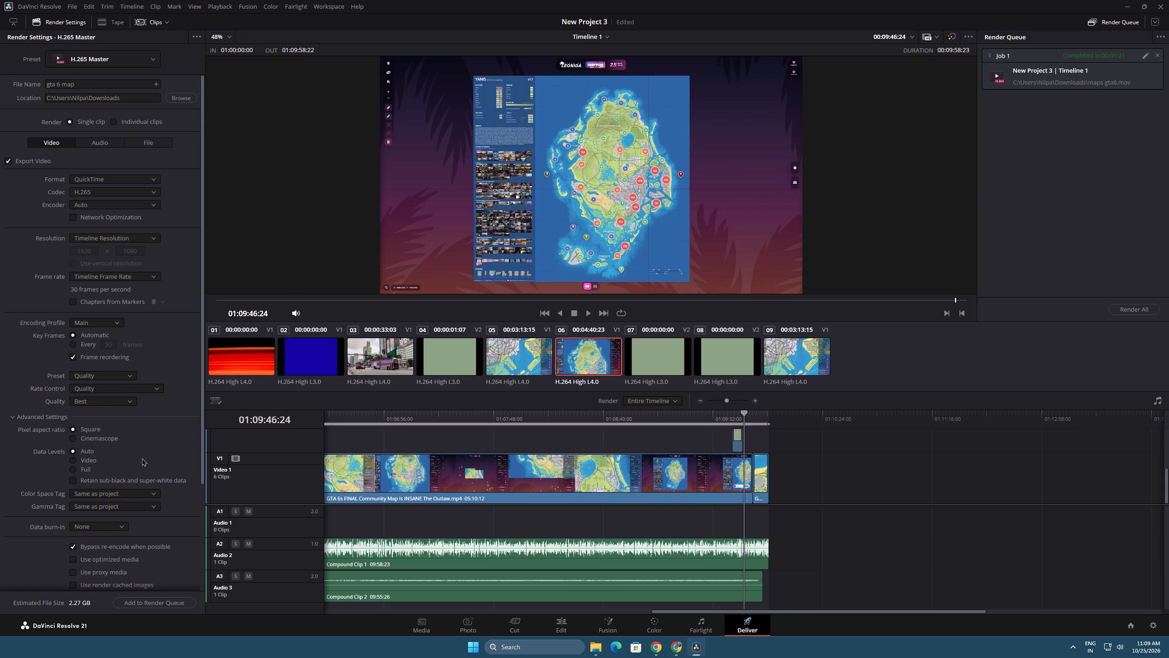
scroll(142, 458, "down", 4)
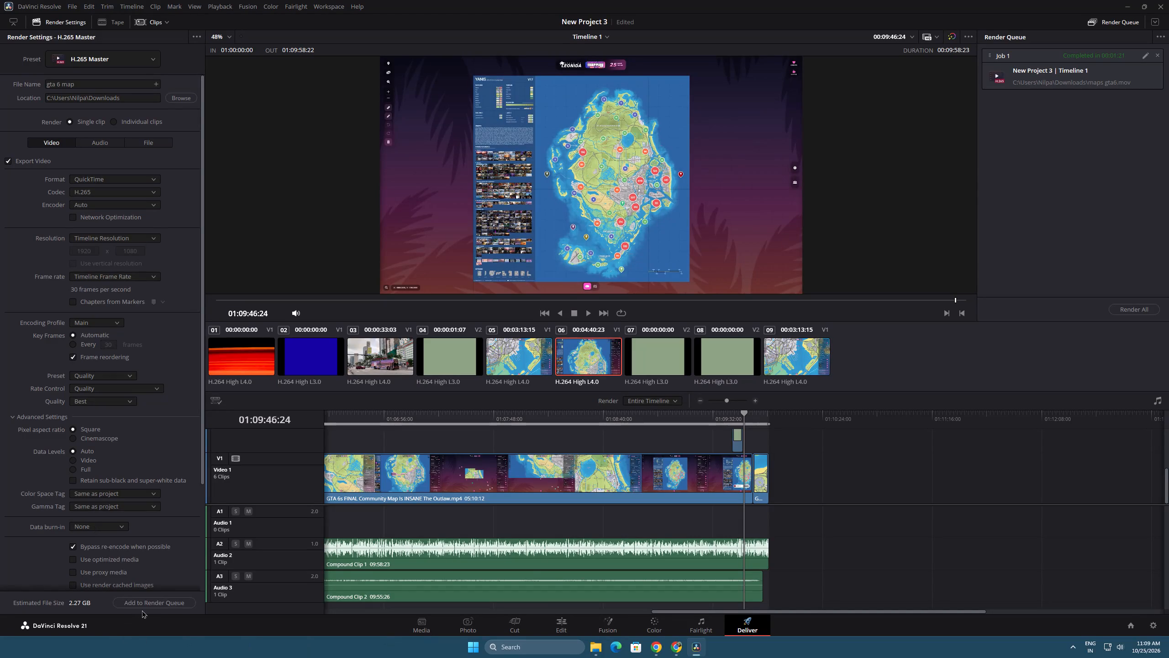
Add the "gta 6 map" export to the render queue as a new job and start rendering it.
left_click(146, 605)
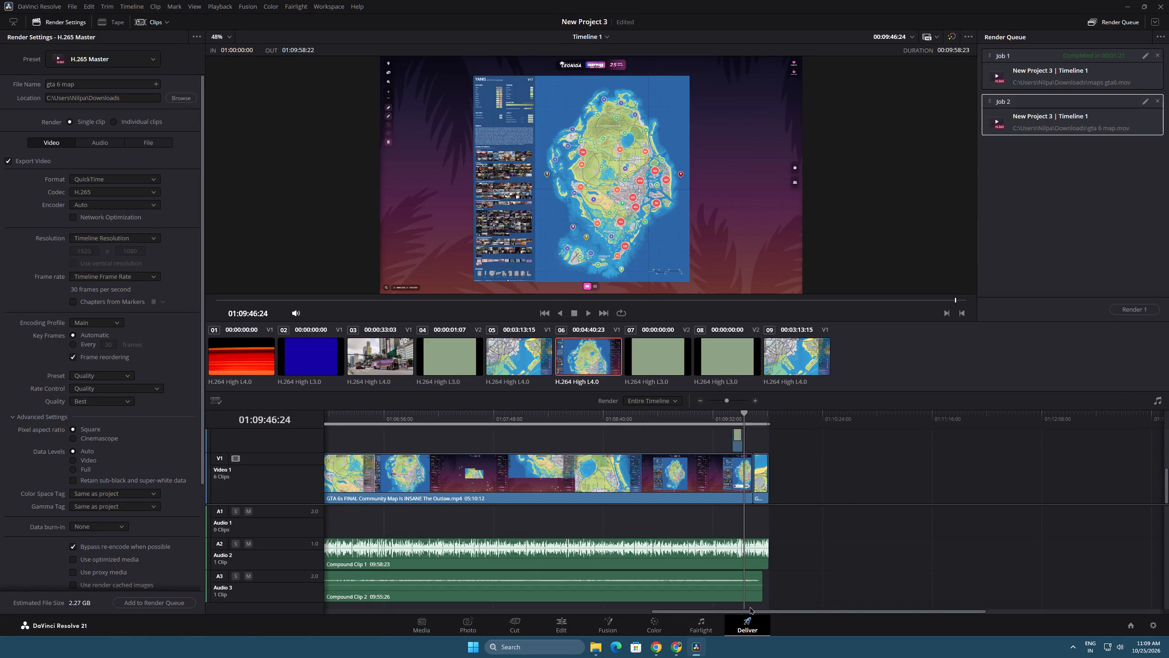
left_click(1139, 310)
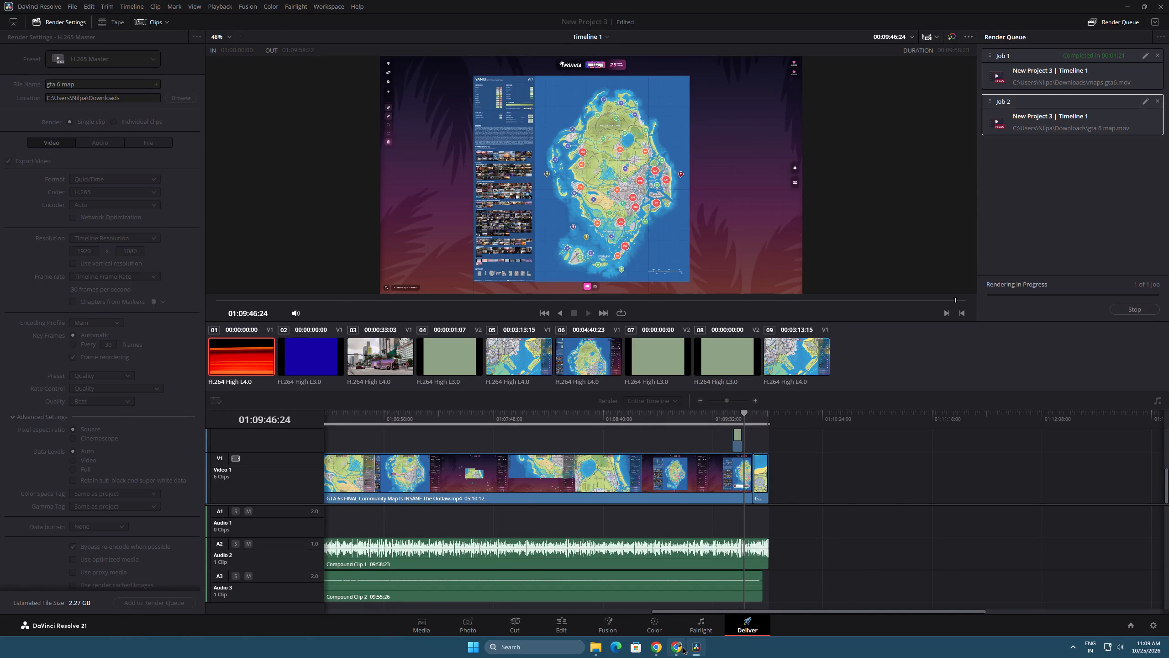
Switch to YouTube Studio in Chrome, close the video's upload dialog and open the channel's Content page.
left_click(682, 647)
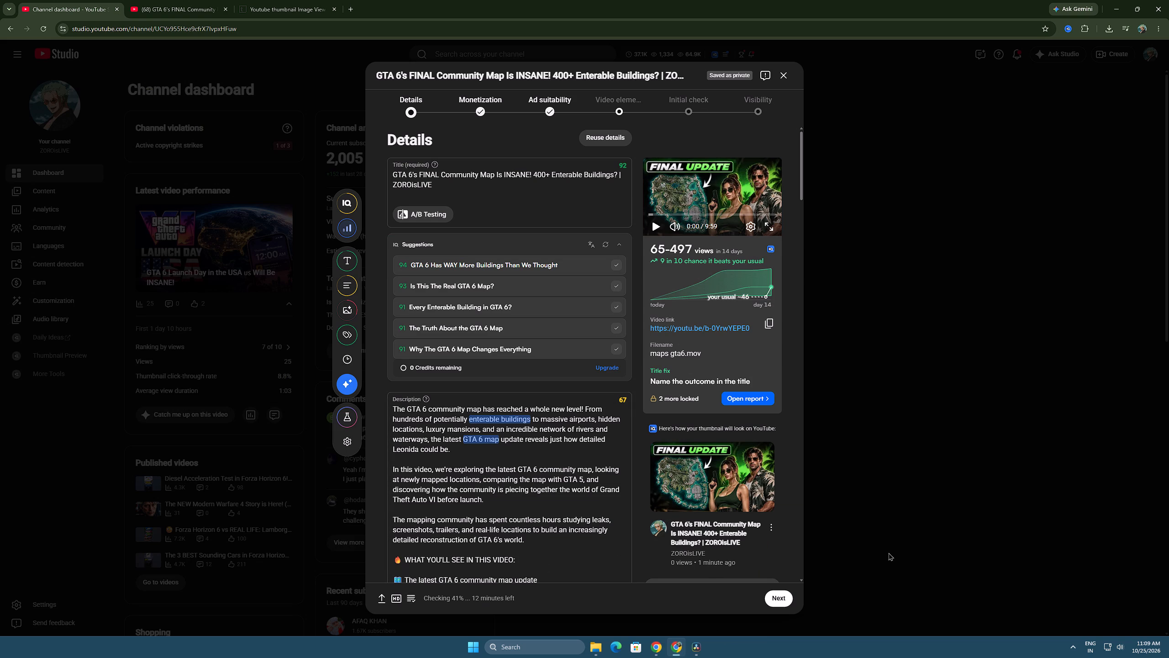
left_click(780, 74)
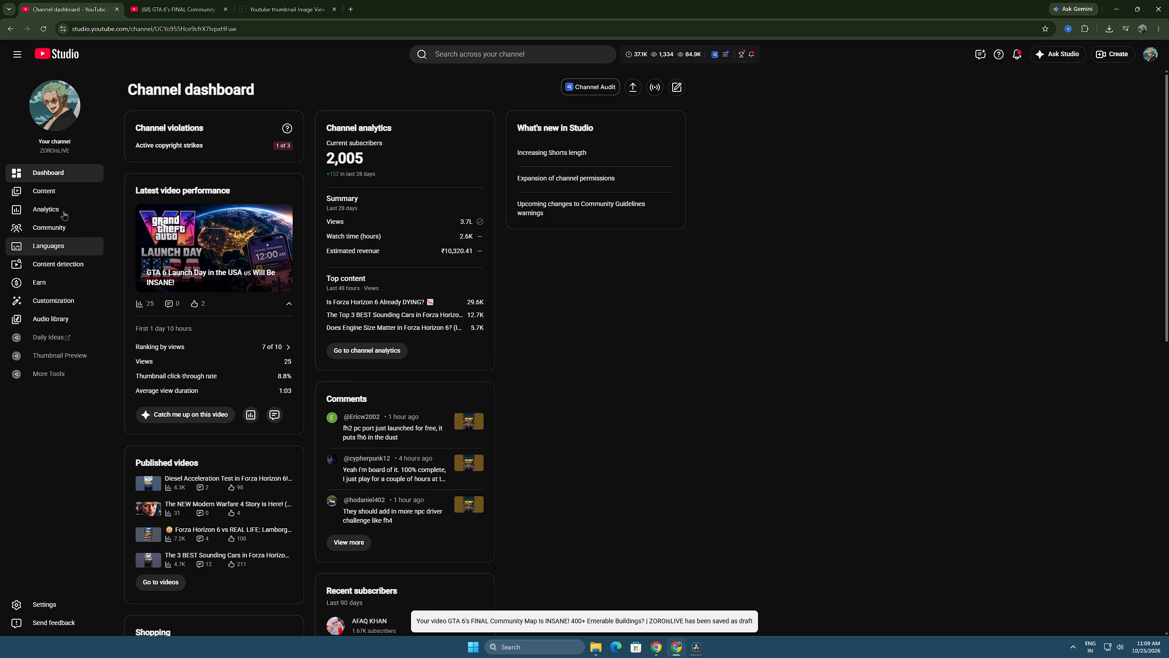
left_click(71, 191)
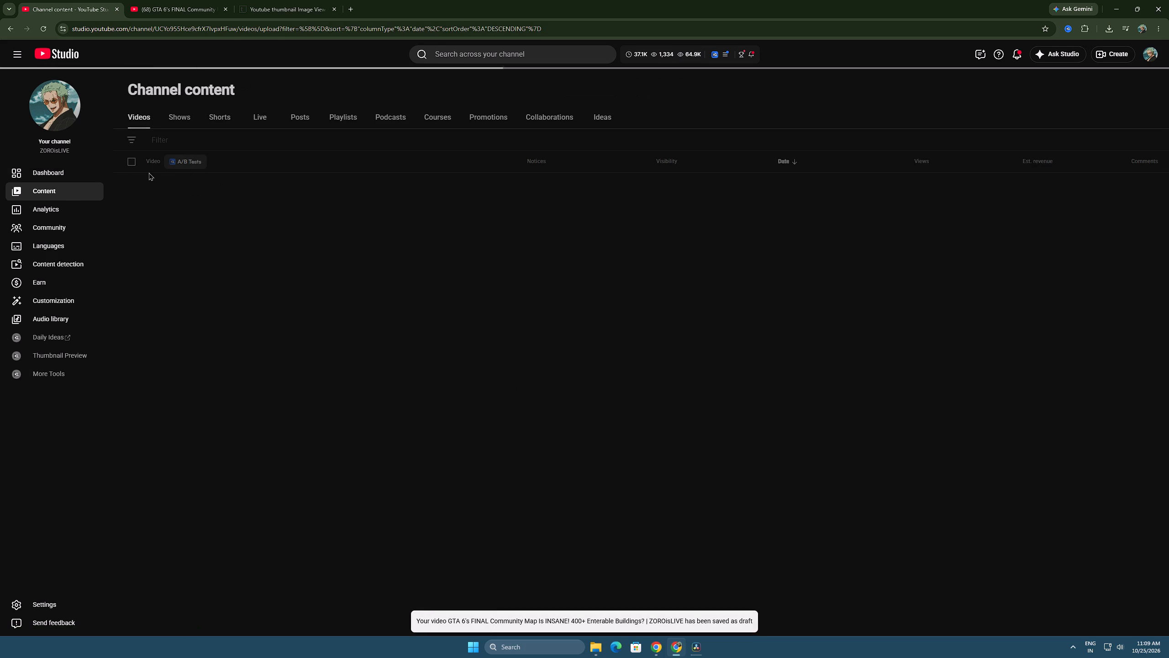
Select the draft "GTA 6's FINAL Community Map Is INSANE! 400+ Enterable Buildings?" and delete it forever, acknowledging the permanent deletion.
left_click(135, 184)
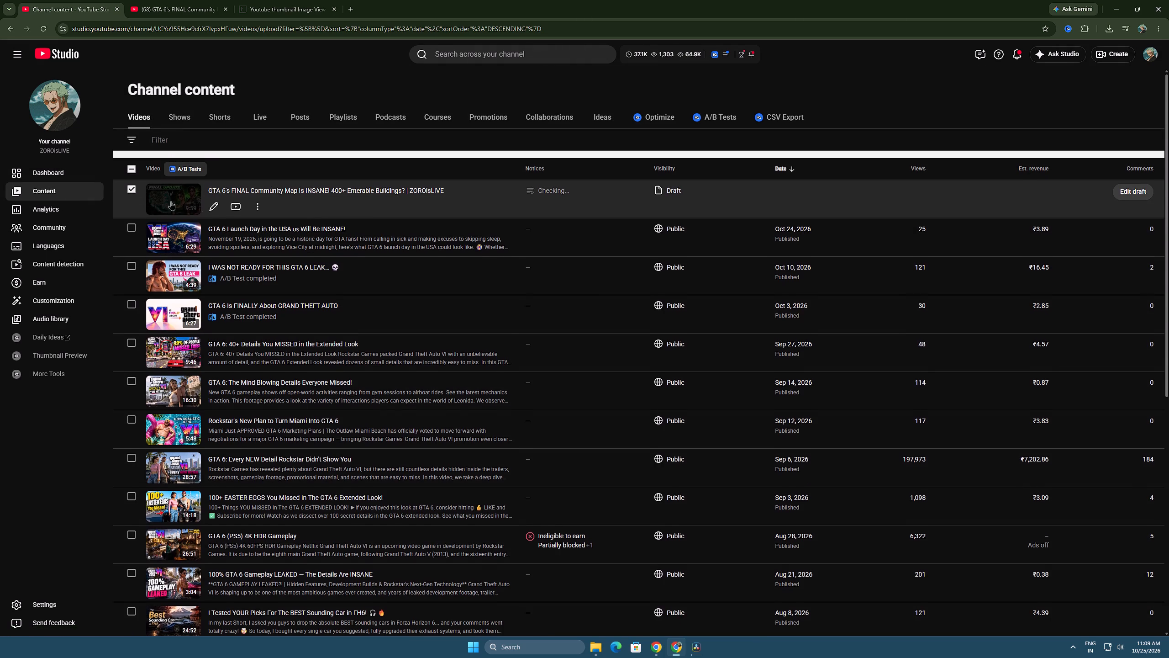
left_click(204, 163)
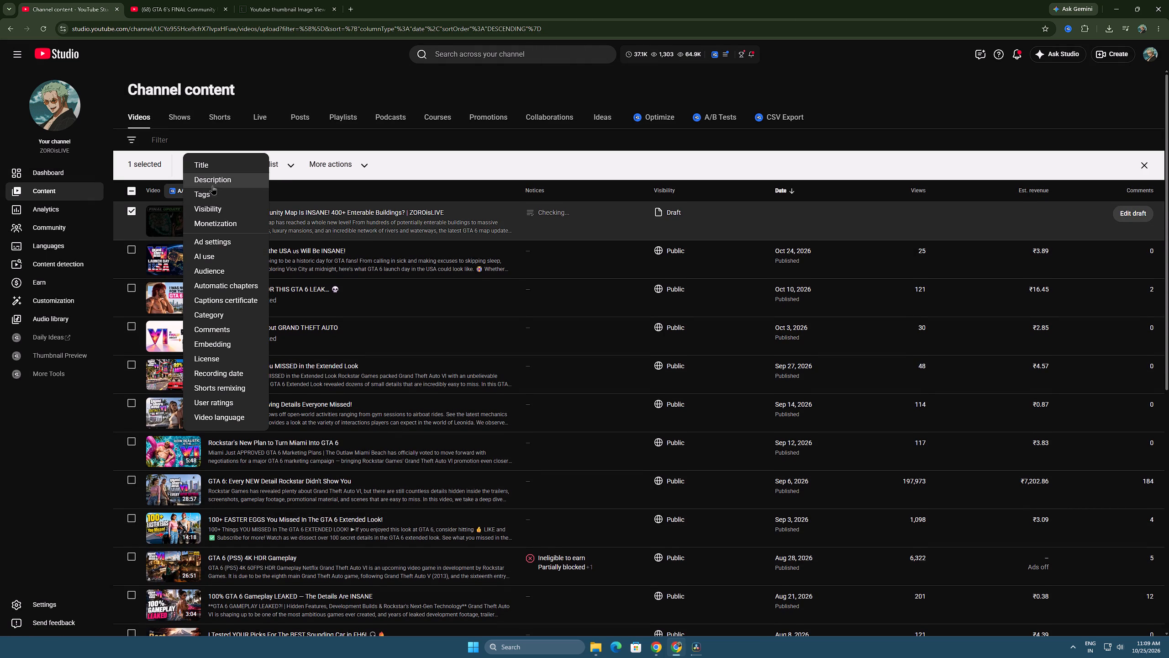
left_click(346, 159)
left_click(348, 162)
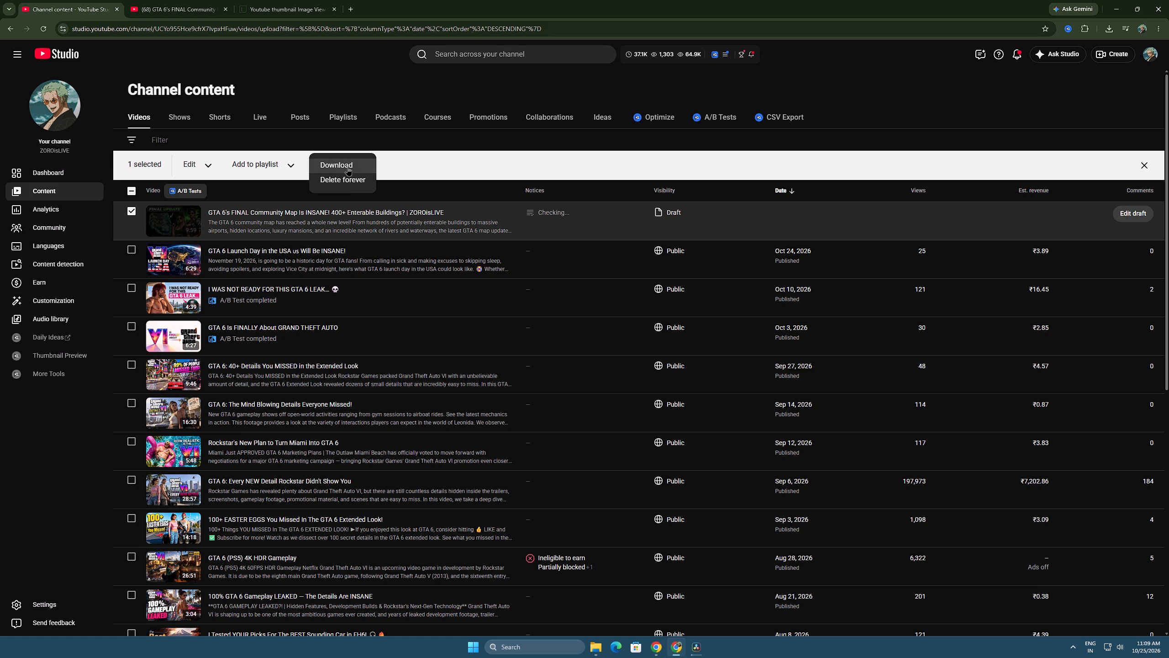
left_click(350, 183)
left_click(616, 355)
left_click(669, 384)
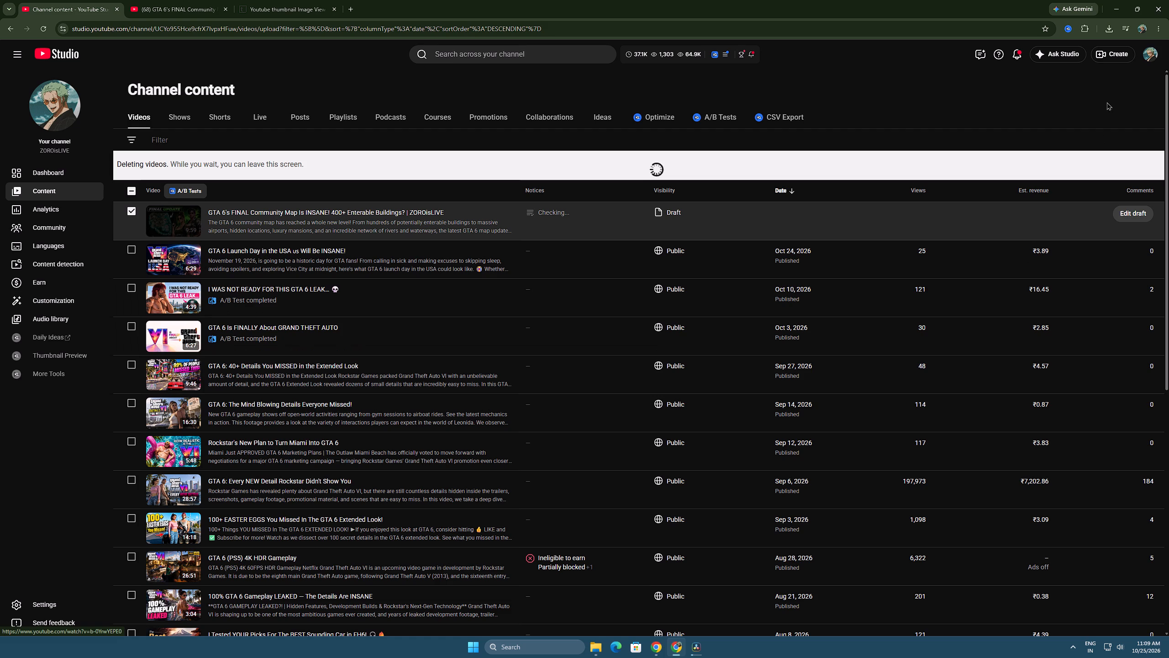
Start a new video upload on the channel, opening the Upload videos dialog.
left_click(1122, 55)
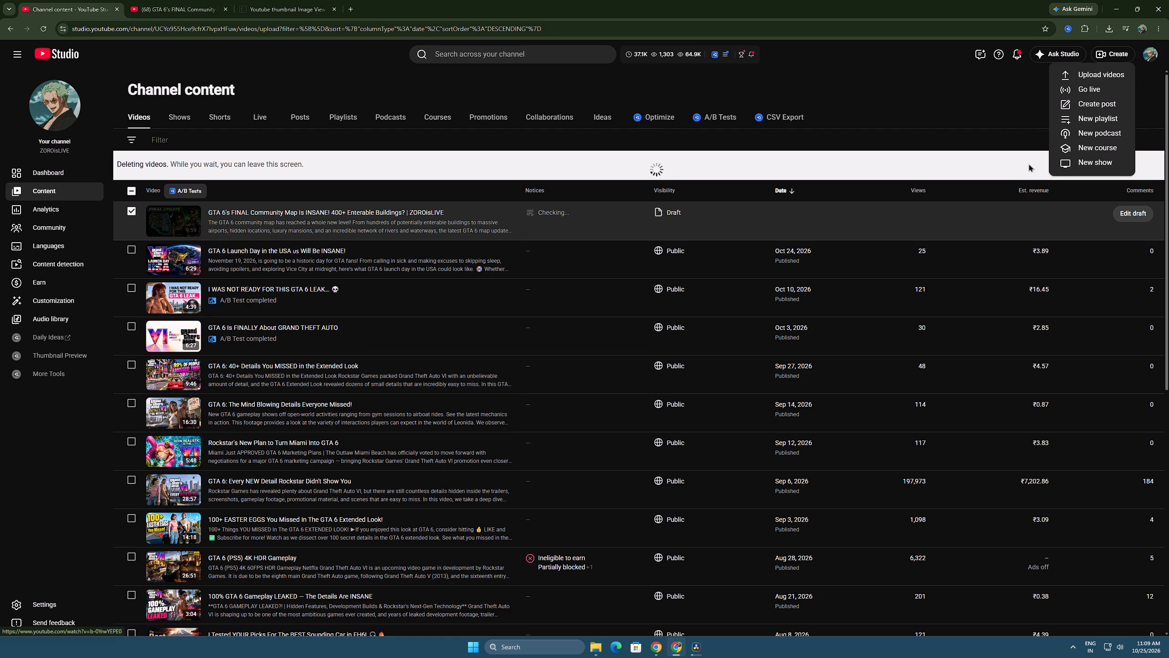
left_click(1084, 72)
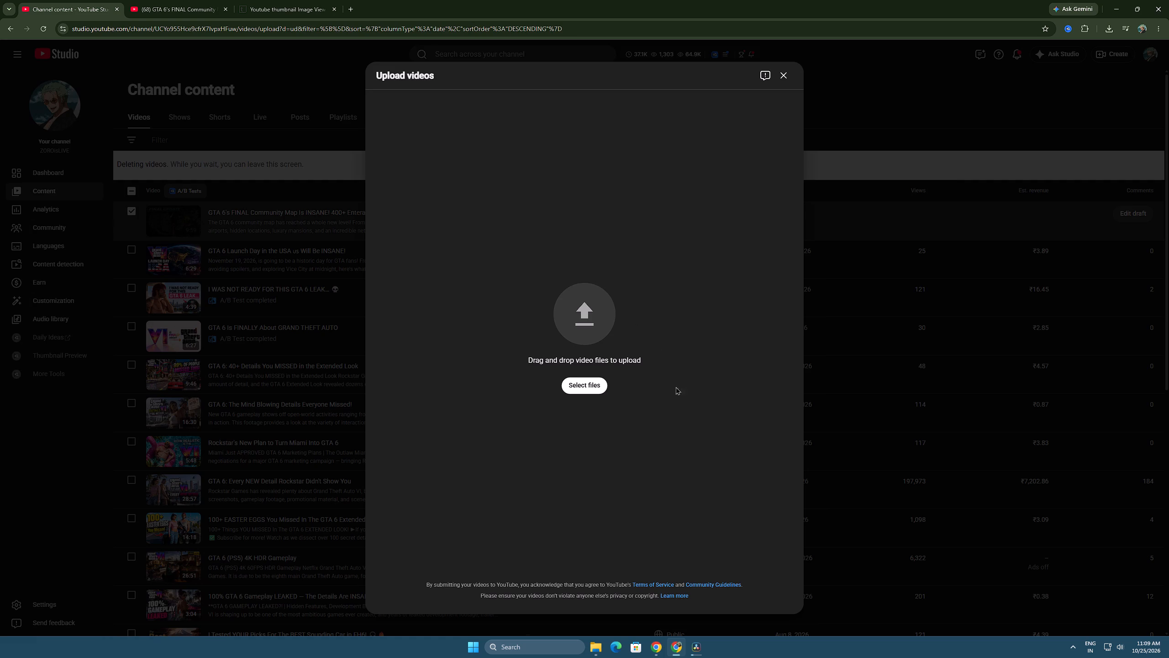
Switch back to DaVinci Resolve to check the progress of the "gta 6 map" render.
left_click(695, 648)
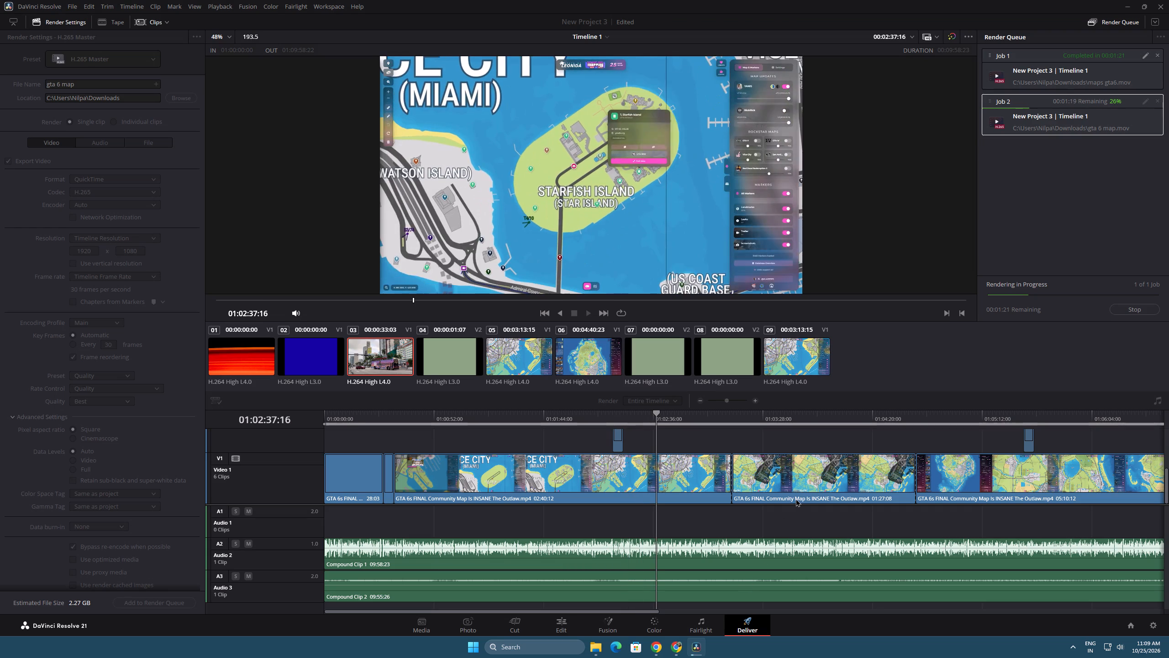
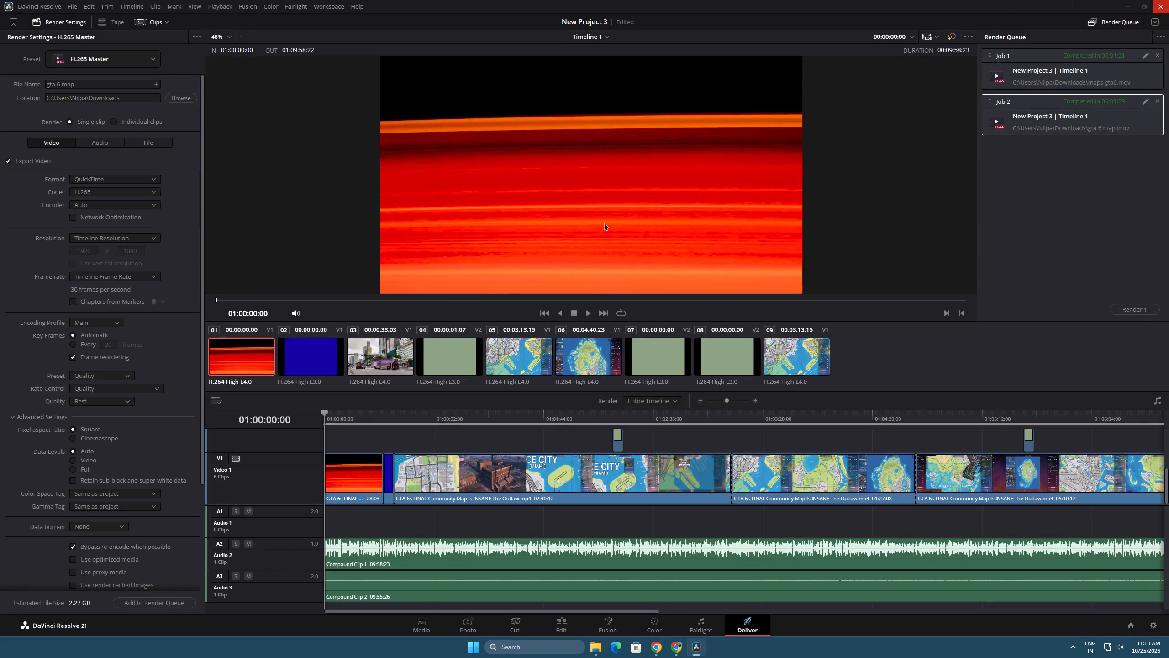
In Chrome's YouTube upload dialog, upload the video file gta 6 map.mov from Downloads.
left_click(583, 384)
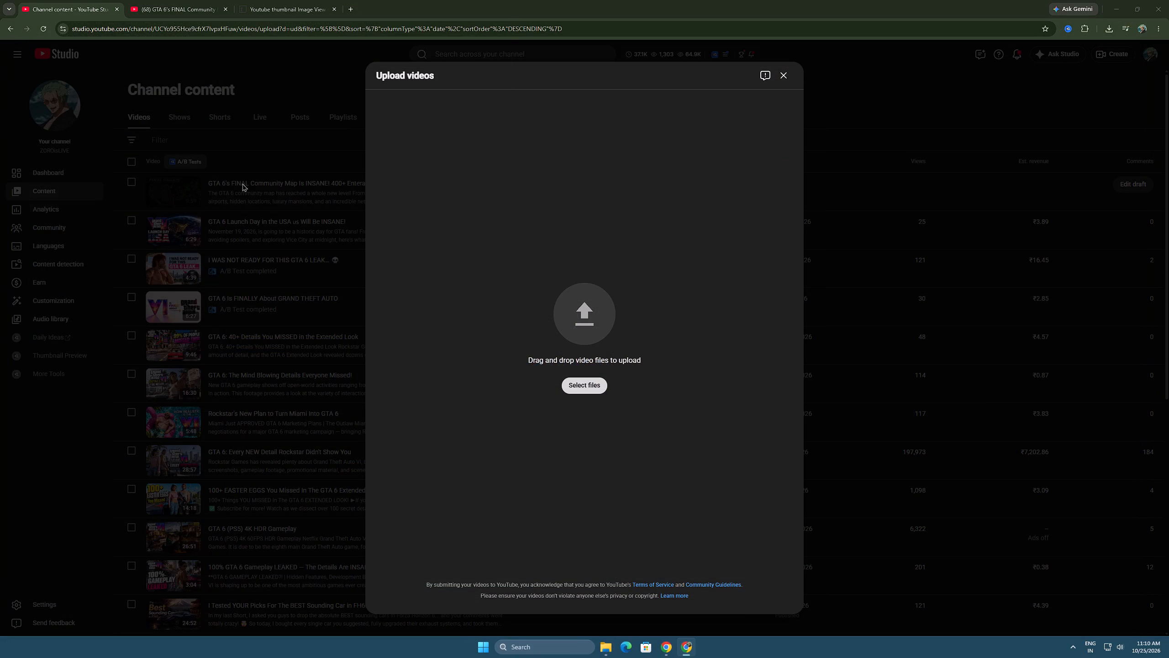
left_click(113, 95)
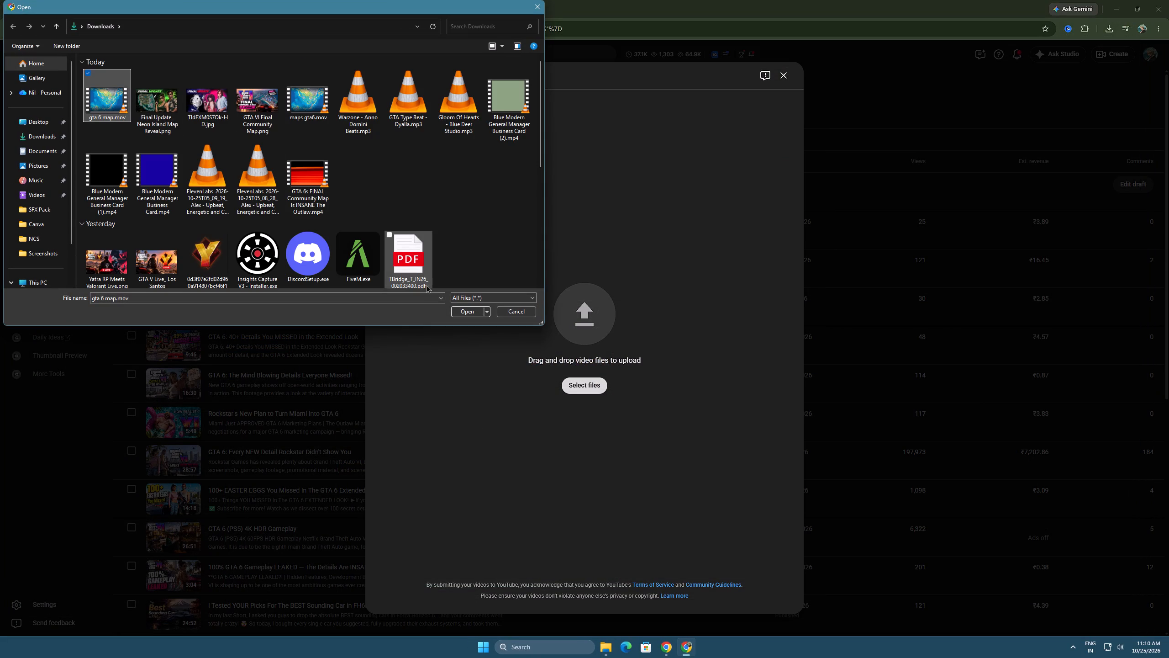
left_click(471, 310)
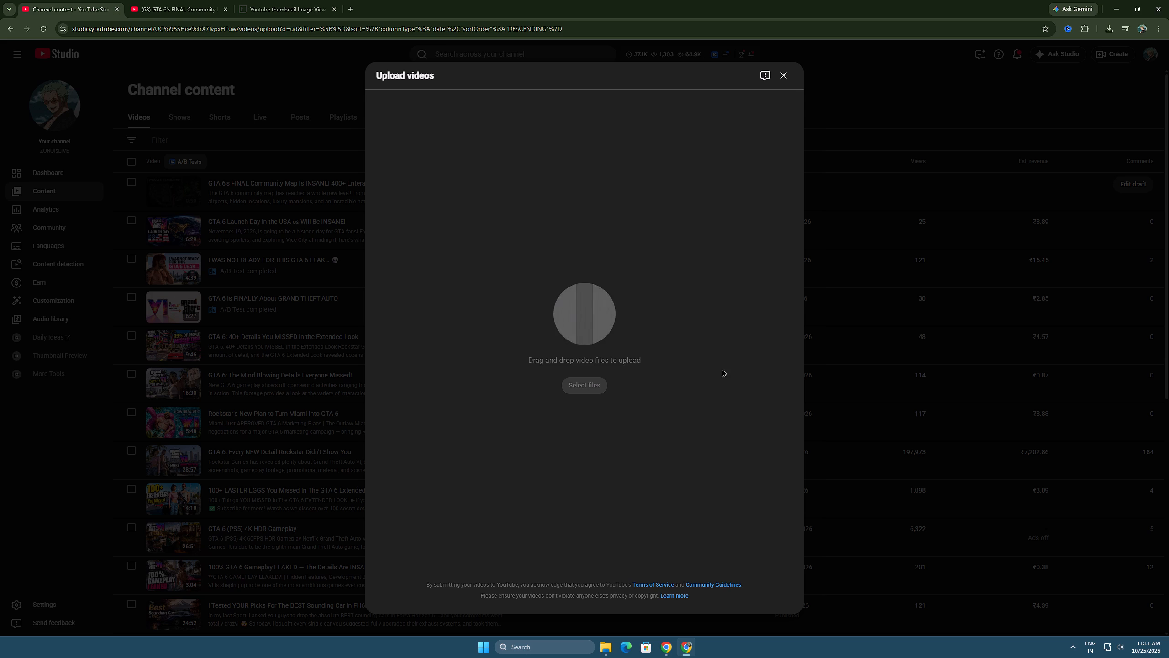
key("alt+Tab")
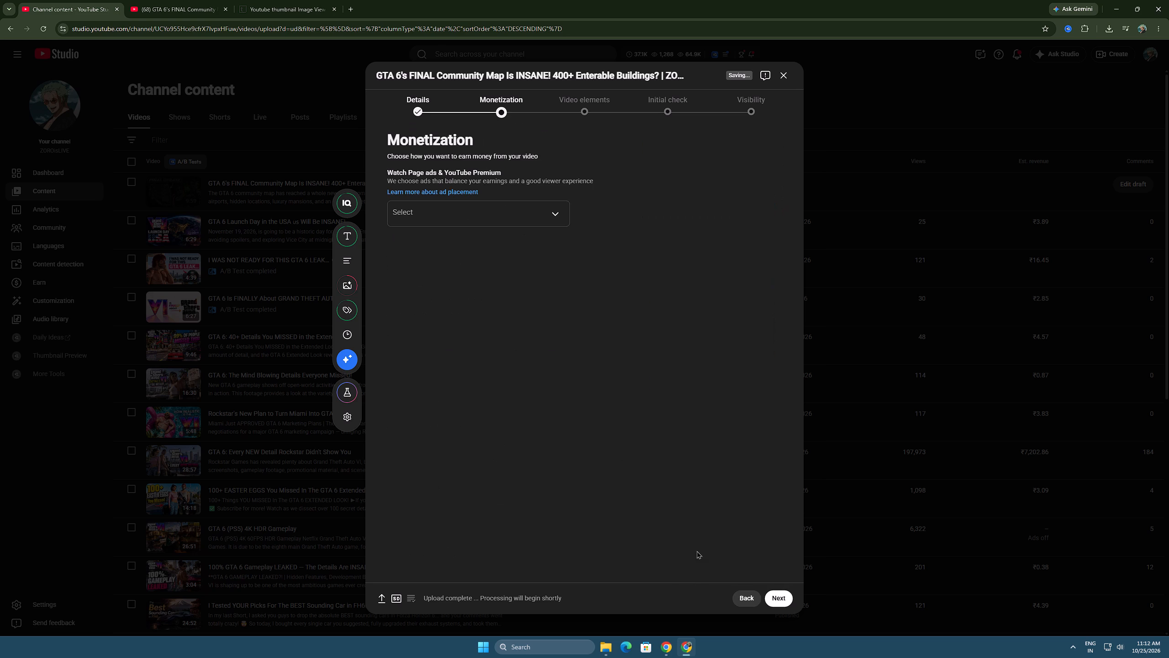
left_click(490, 212)
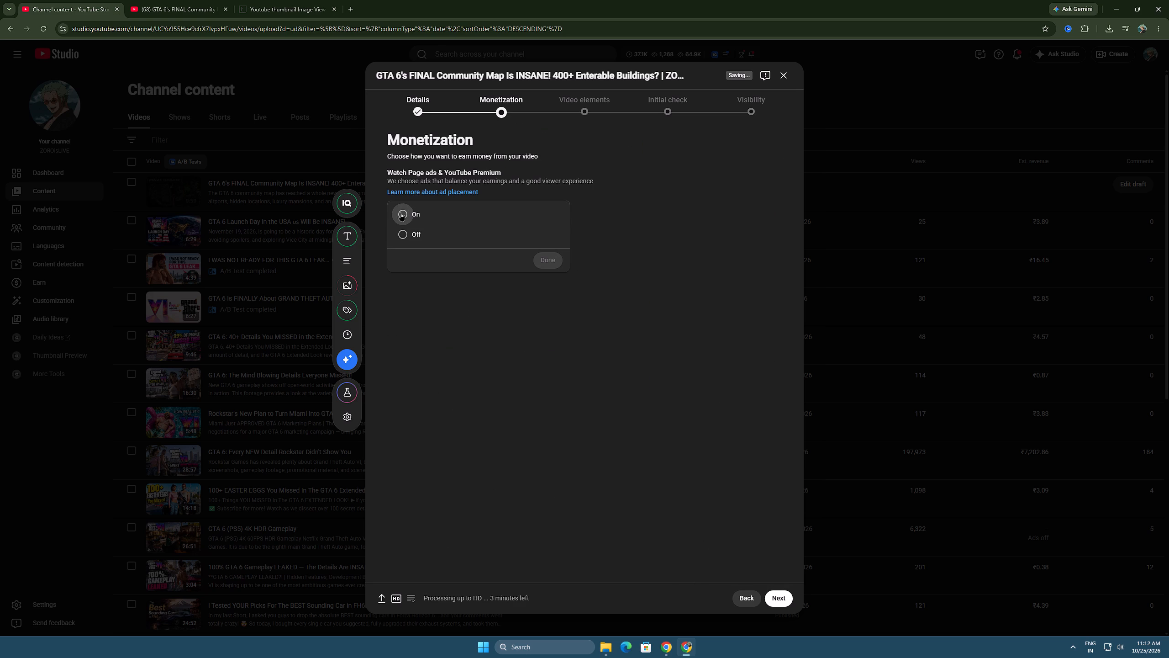
left_click(400, 213)
left_click(548, 261)
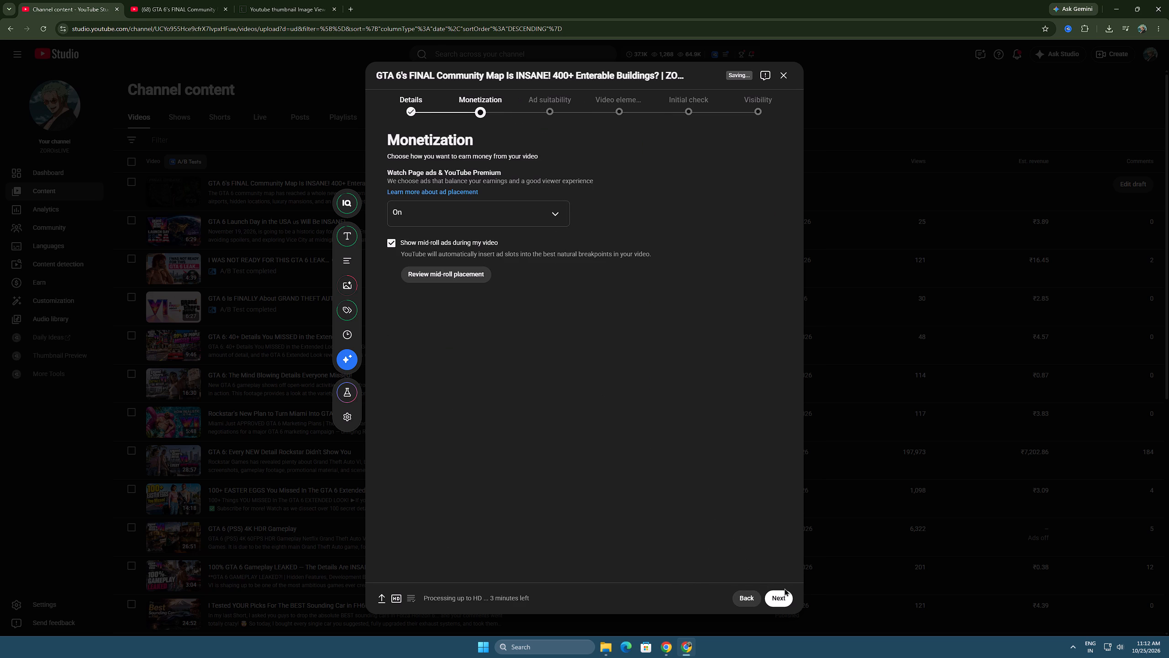
left_click(784, 590)
Review the video's mid-roll ad slot placement and return to the Monetization settings.
left_click(439, 276)
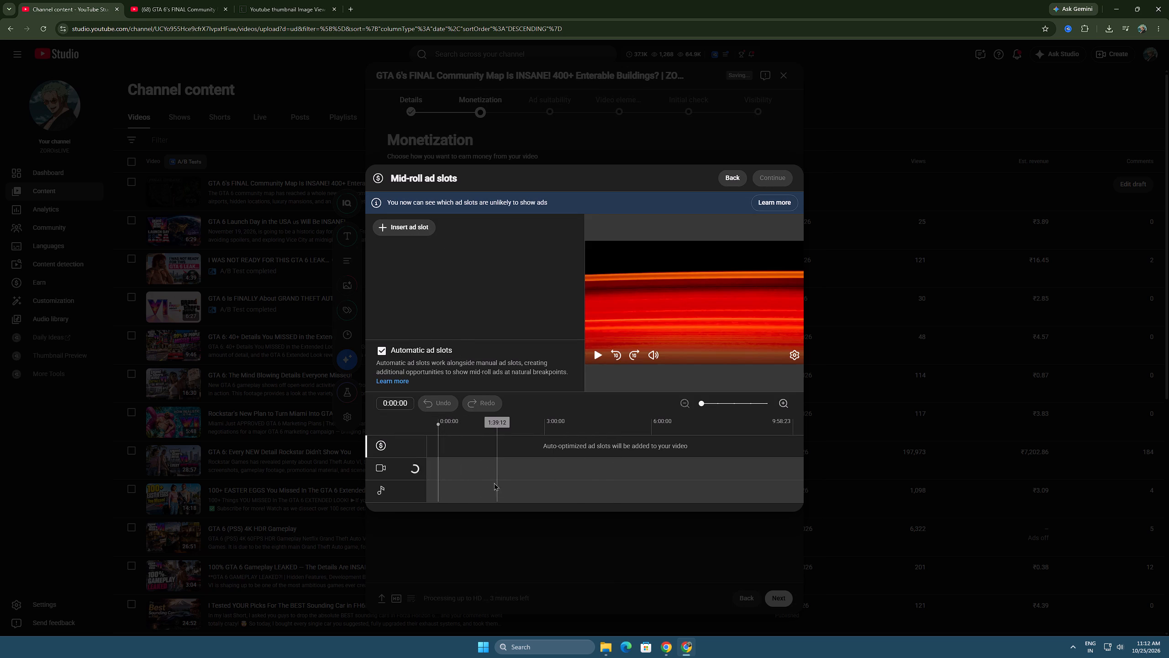
left_click(733, 176)
Proceed to Ad suitability, declare "None of the above" for all content categories, and submit the rating.
left_click(776, 593)
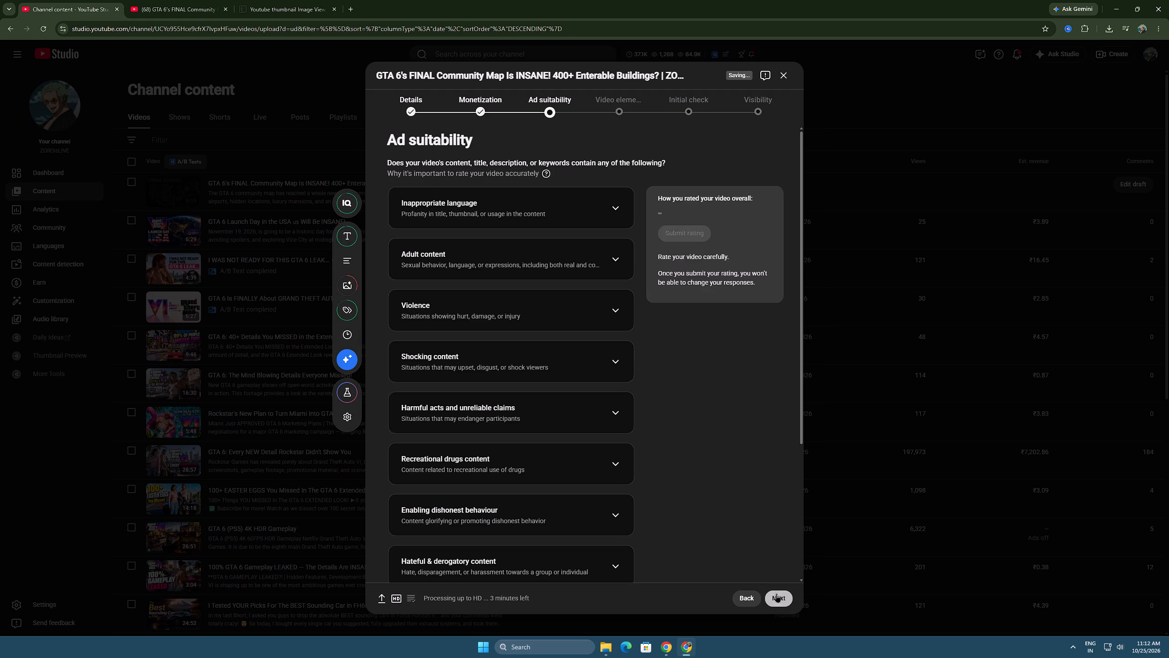
scroll(716, 385, "down", 16)
left_click(433, 561)
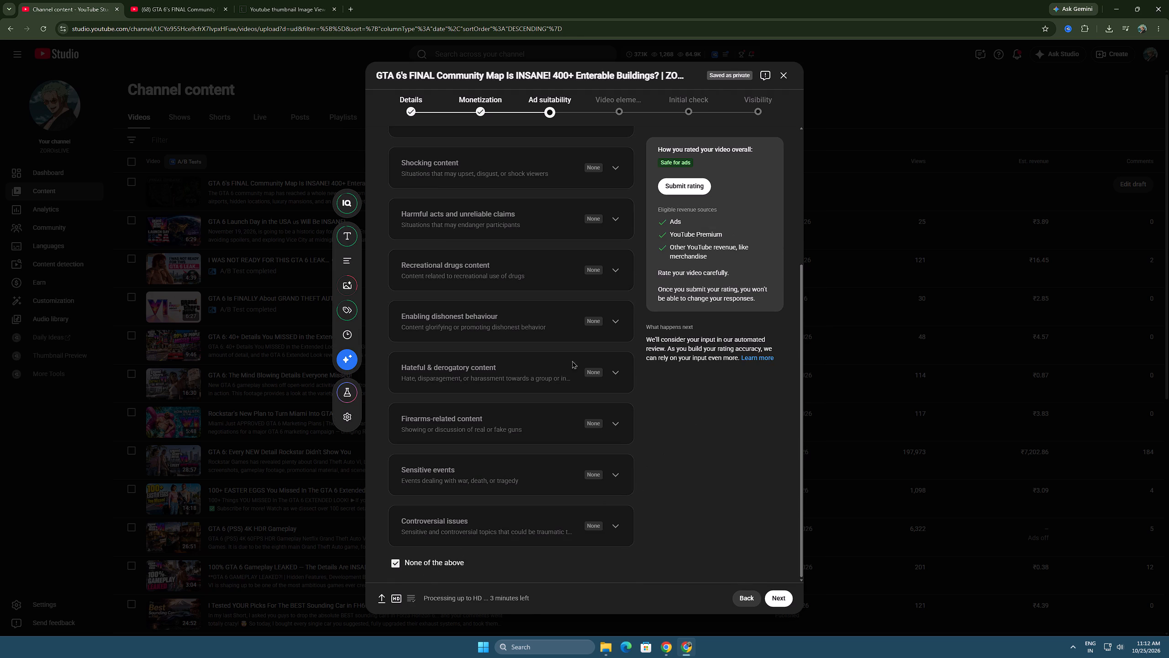
left_click(700, 183)
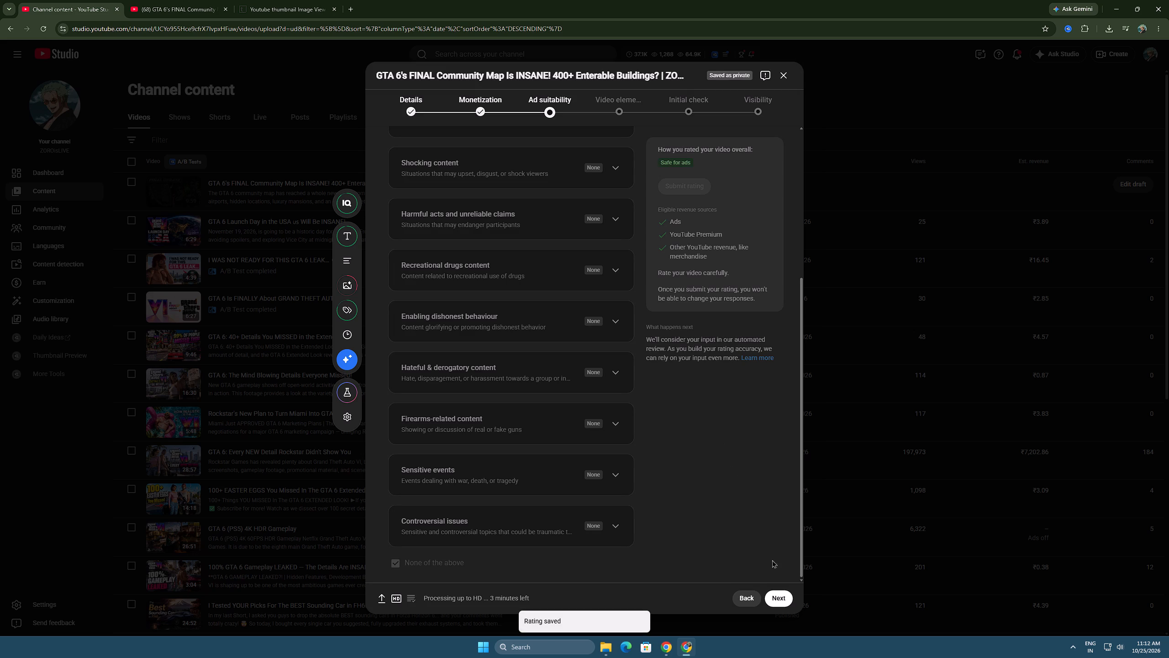
Proceed to Visibility without adding video elements, set the video to Private, save it, and dismiss the closing dialog.
left_click(778, 596)
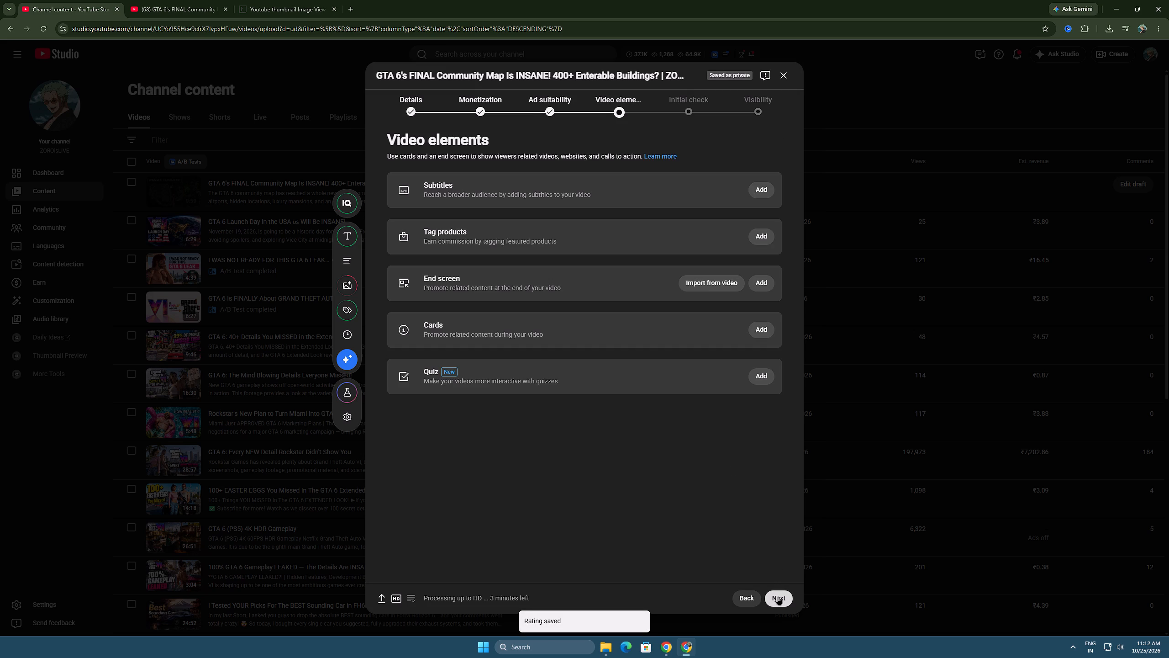
left_click(778, 596)
left_click(778, 596)
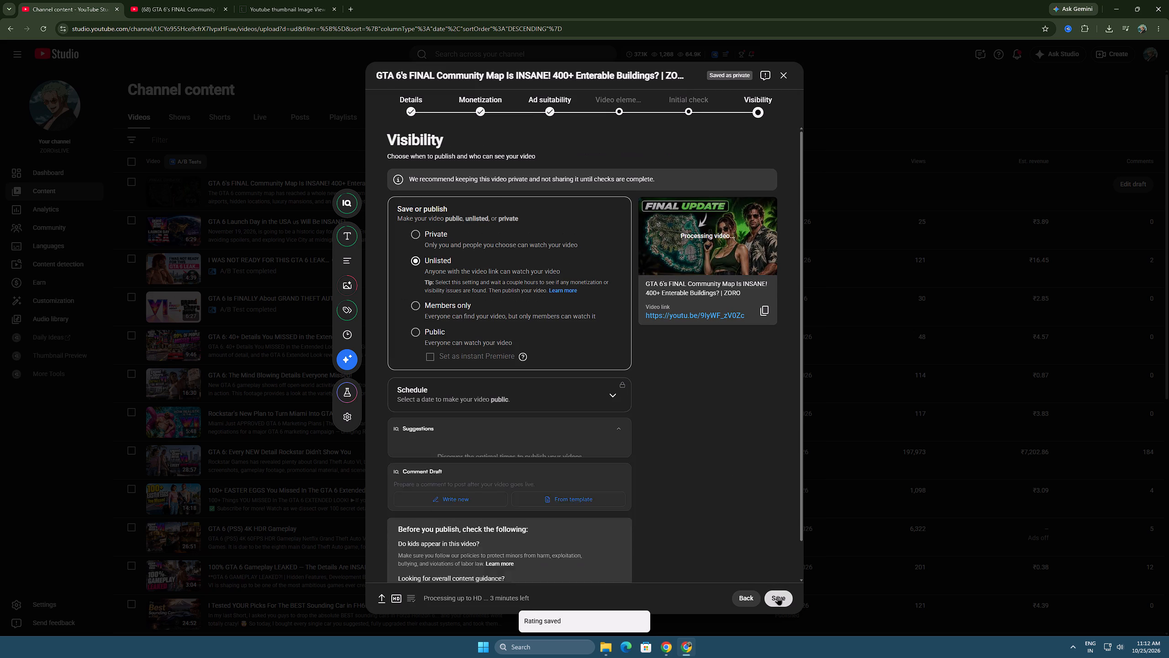
left_click(423, 232)
scroll(737, 543, "down", 4)
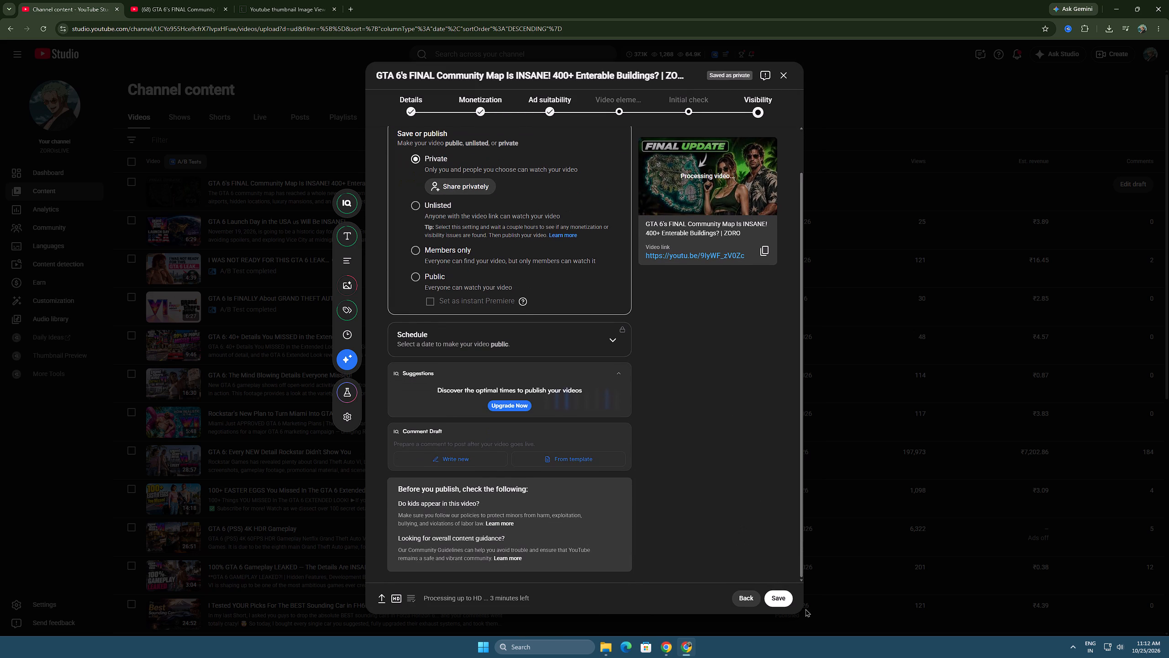
left_click(783, 601)
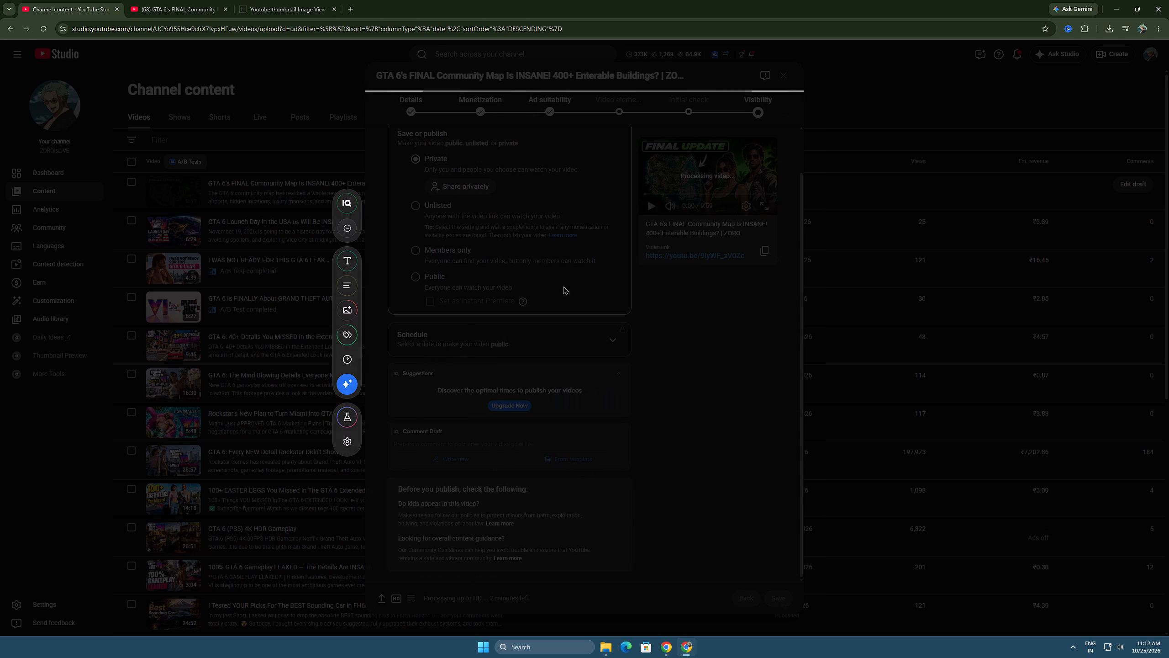
left_click(668, 393)
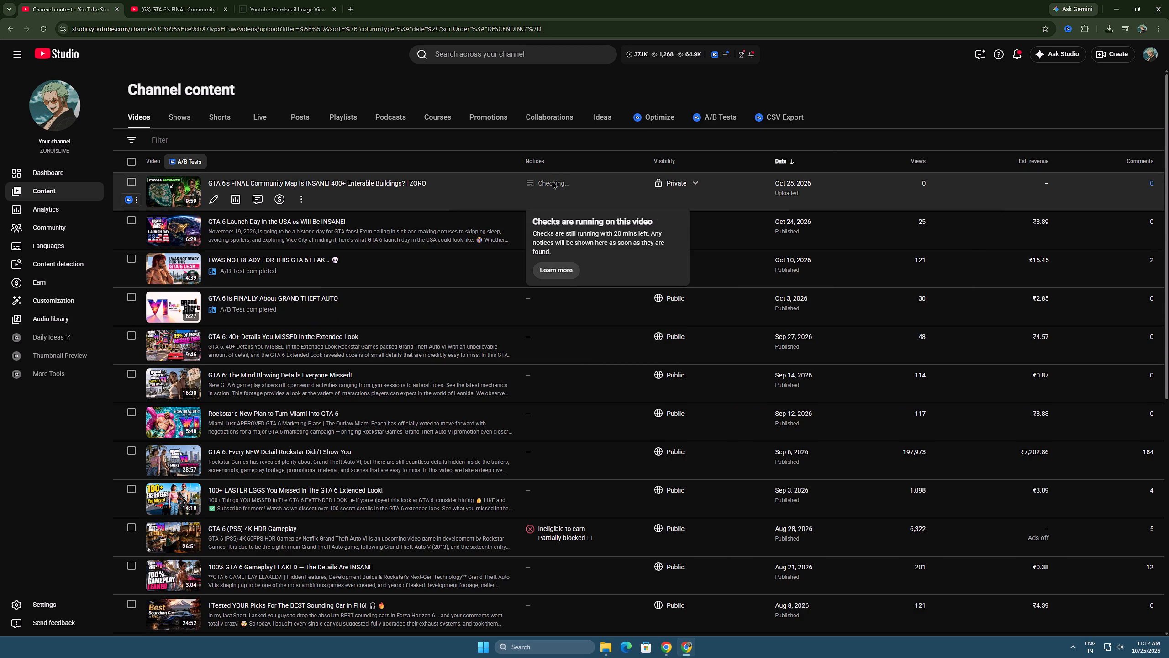
Open the newly uploaded GTA 6 map video's details and check its description, audience, language, recording date, category and comment settings.
left_click(374, 184)
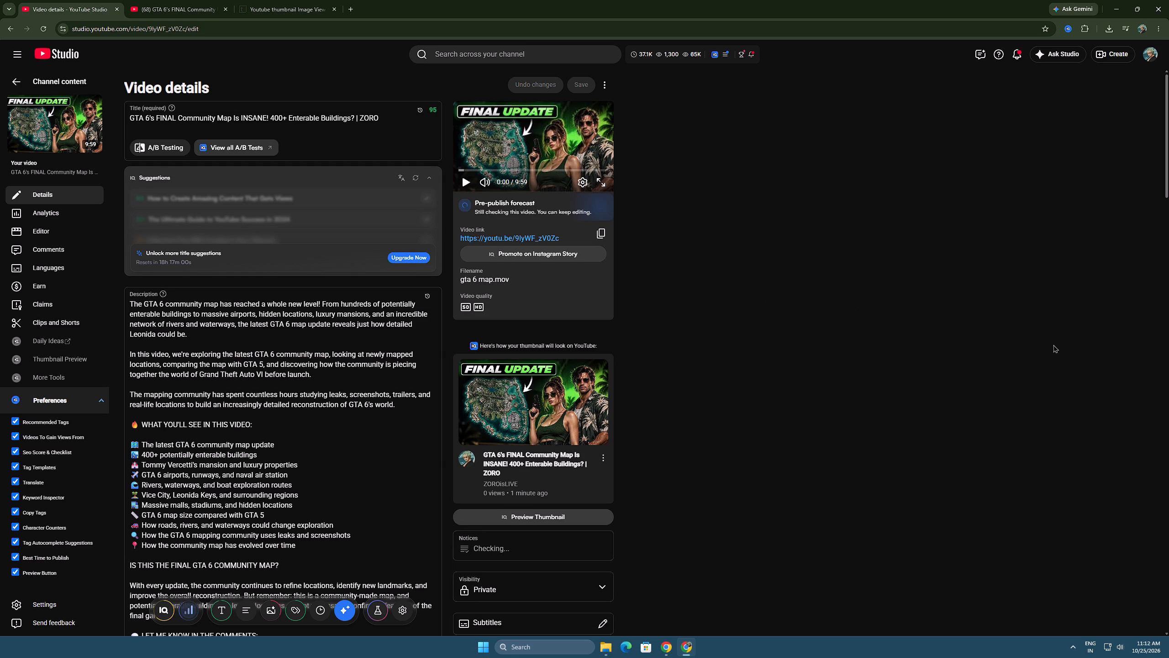
scroll(1053, 345, "down", 6)
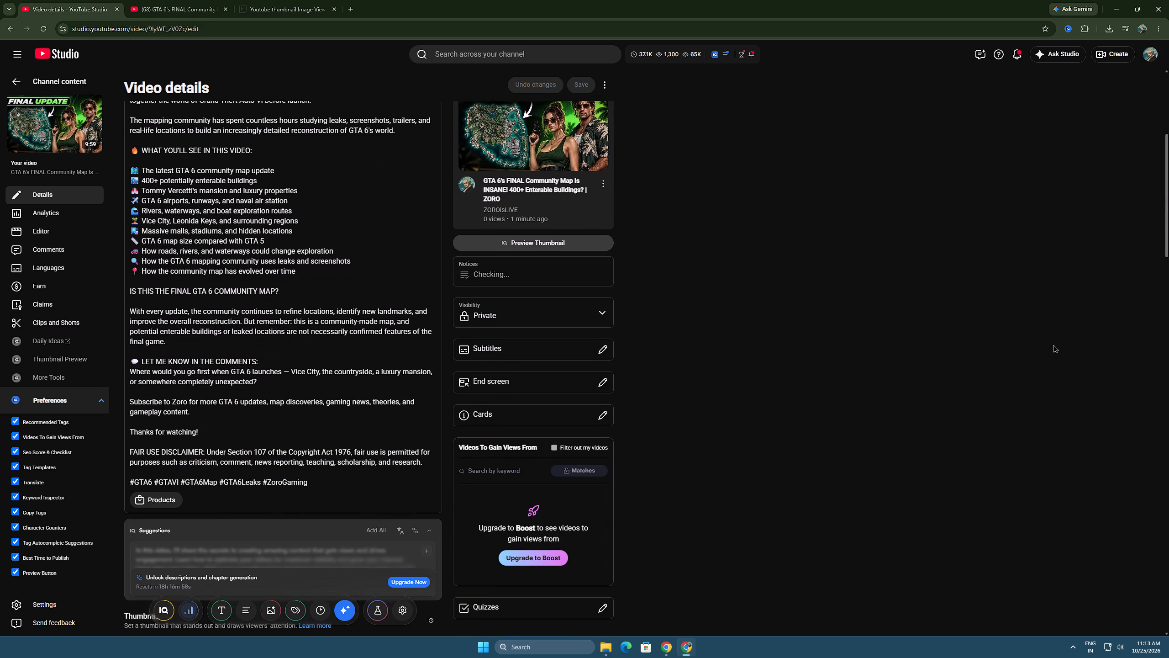
scroll(1053, 345, "down", 9)
scroll(879, 337, "down", 6)
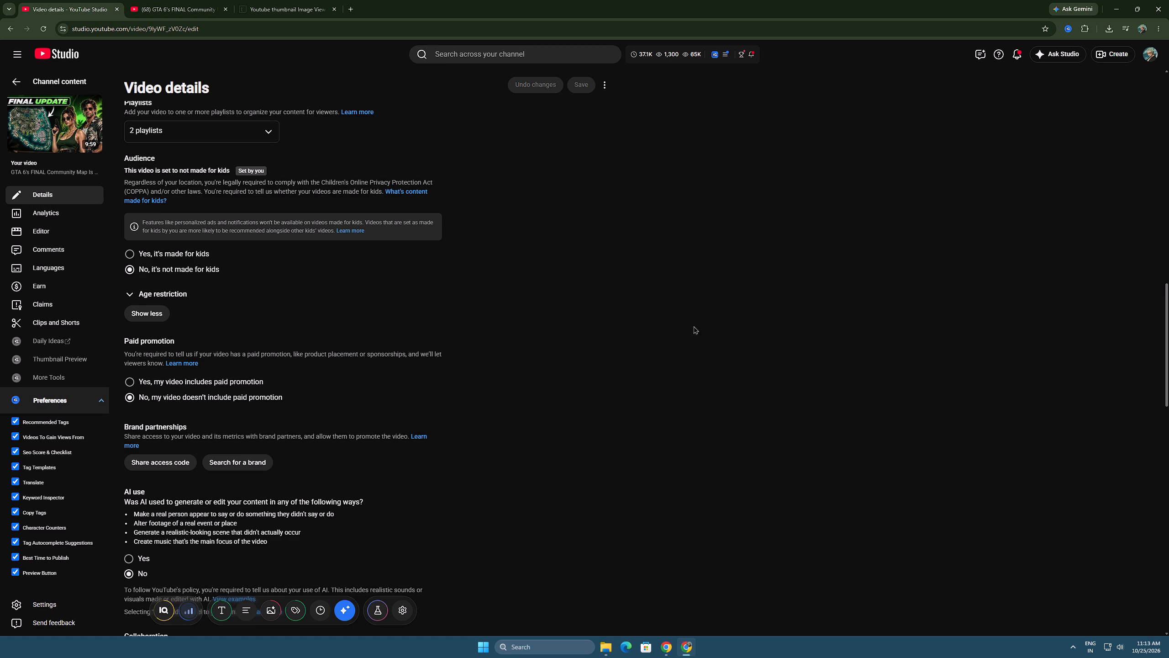
scroll(677, 345, "down", 12)
scroll(738, 303, "down", 9)
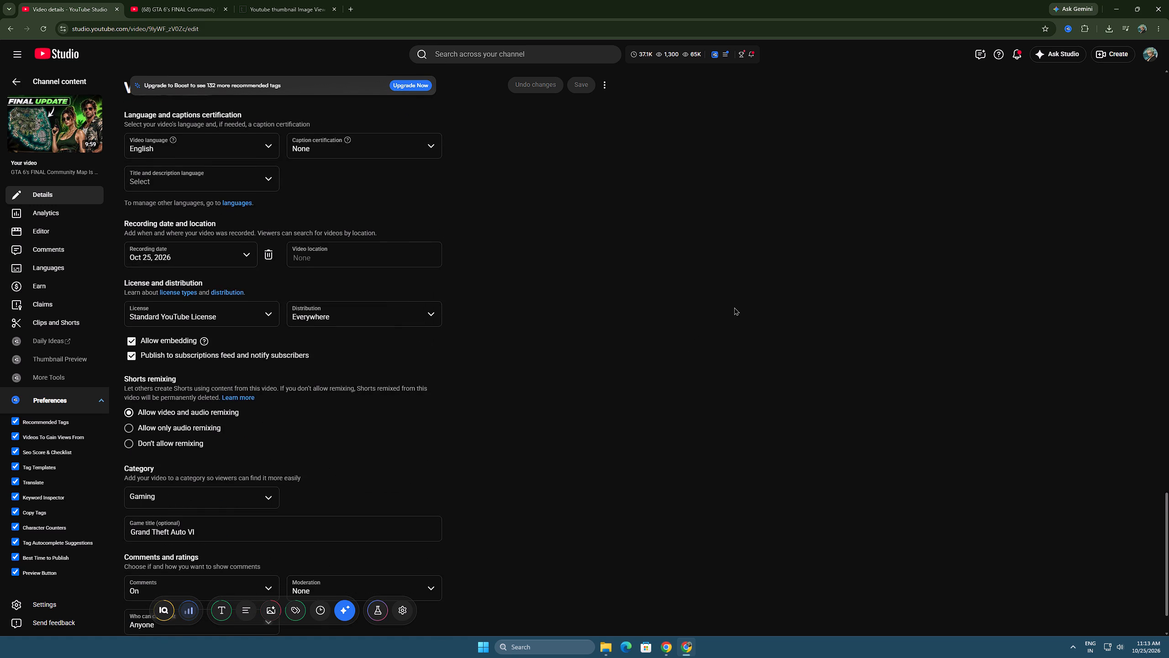
scroll(734, 307, "down", 10)
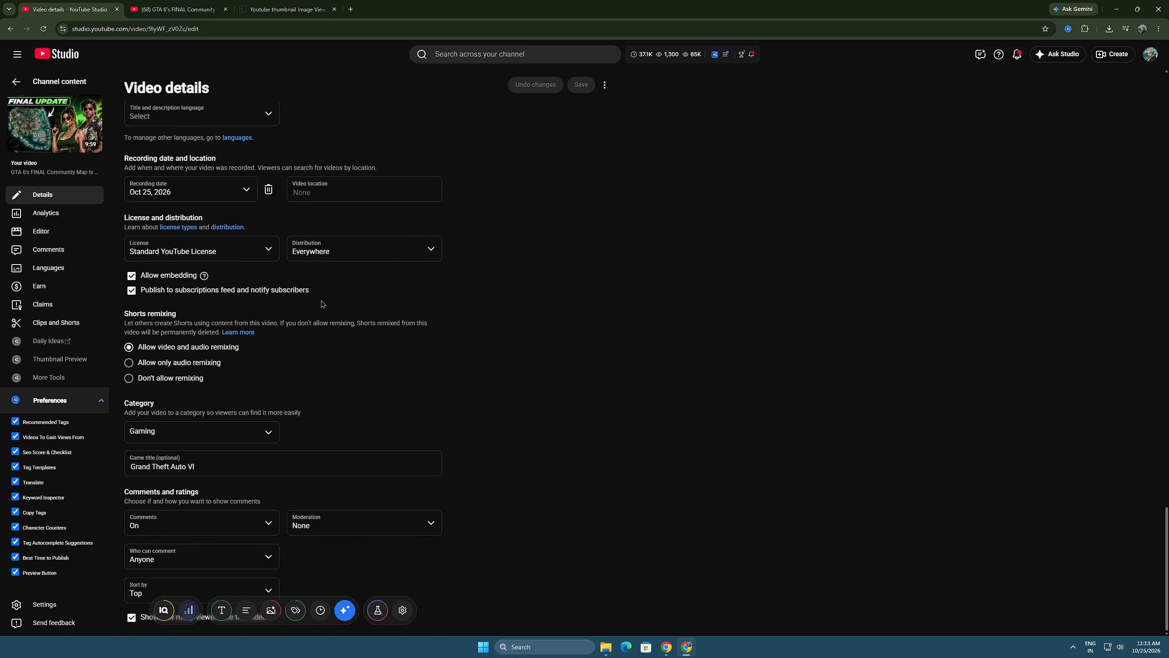
Close the YouTube Studio and ChatGPT browser windows.
left_click(1168, 0)
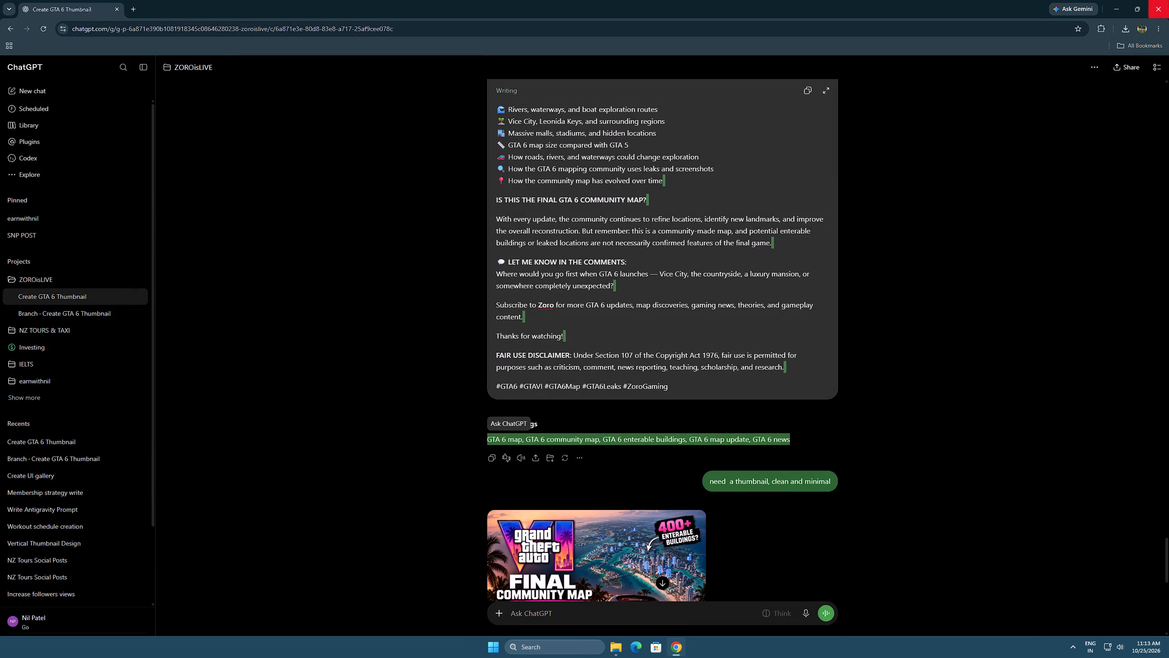
left_click(1168, 0)
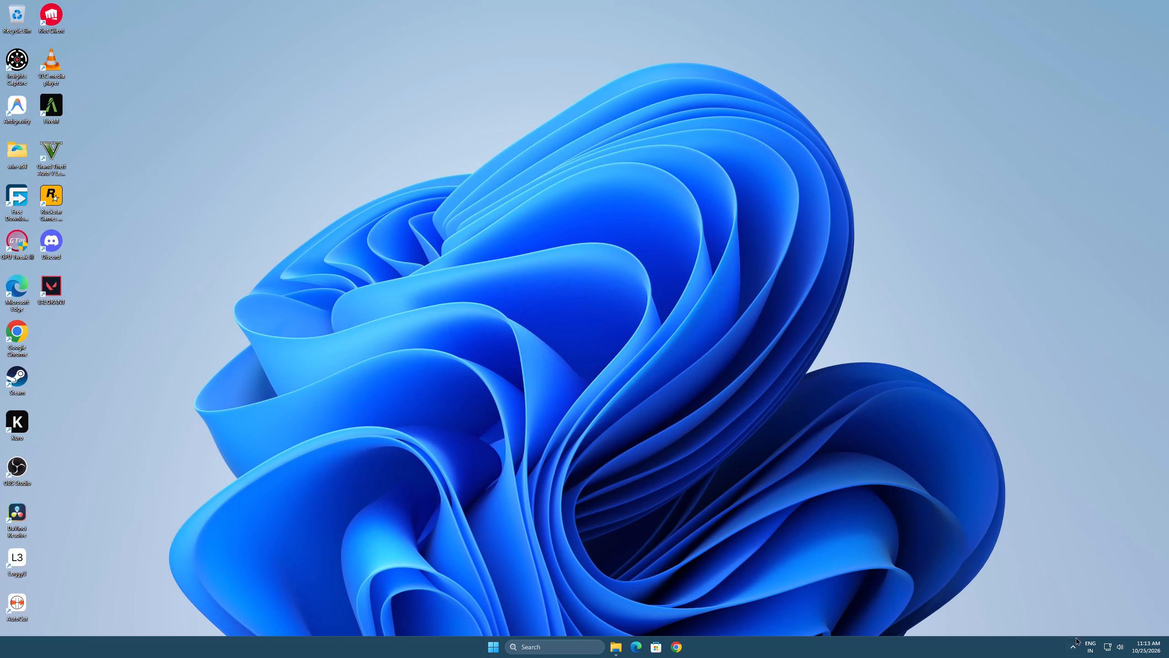